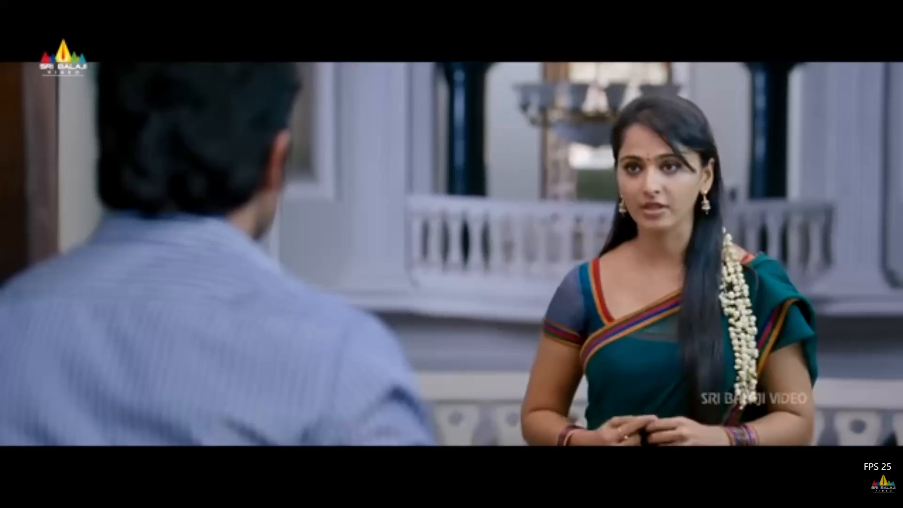
Exit the full-screen video, go to the YouTube home page and browse the recommended videos.
double_click(762, 282)
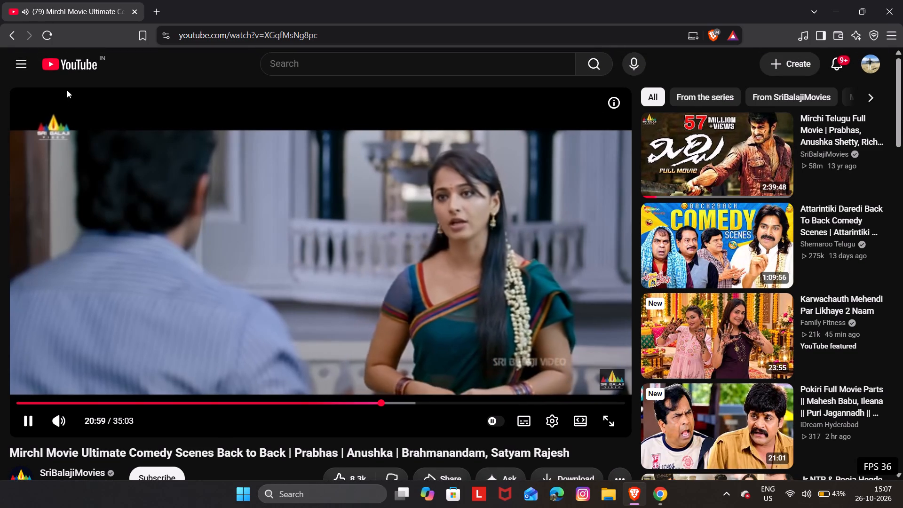
click(74, 65)
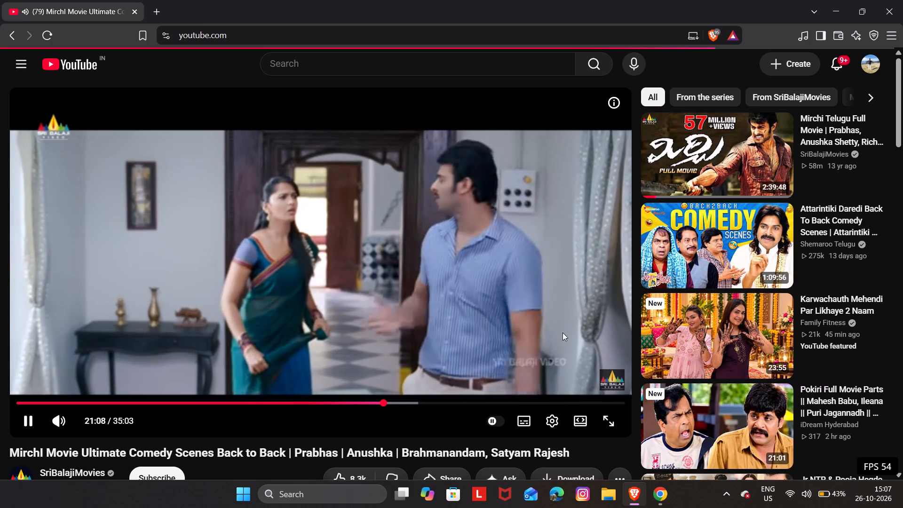
scroll(509, 291, down, 1)
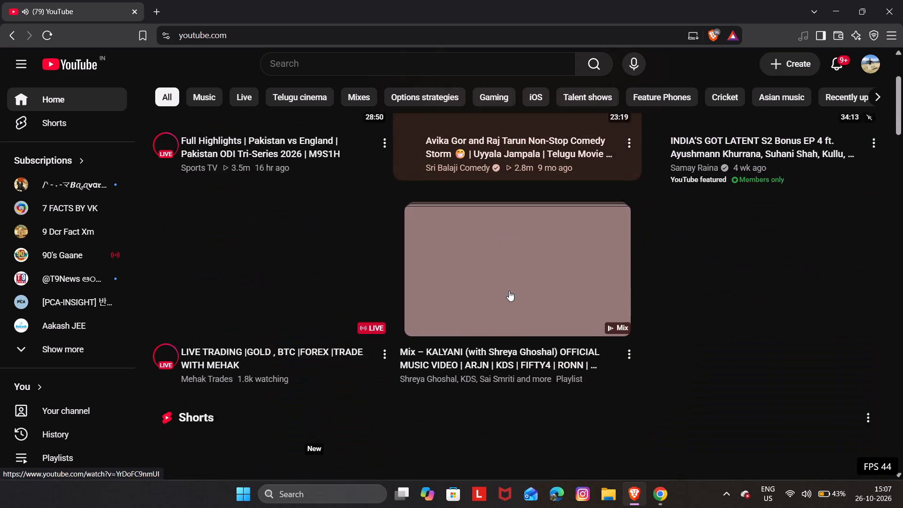
scroll(509, 291, down, 3)
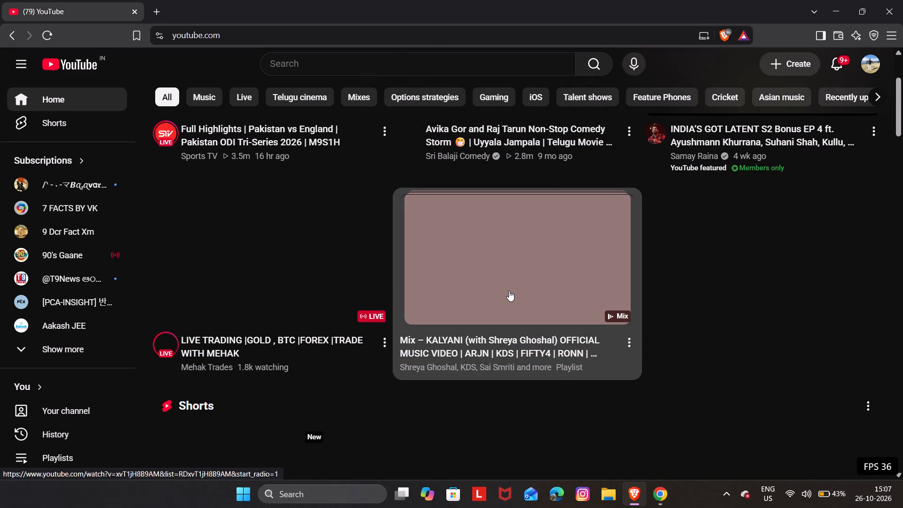
scroll(509, 291, down, 1)
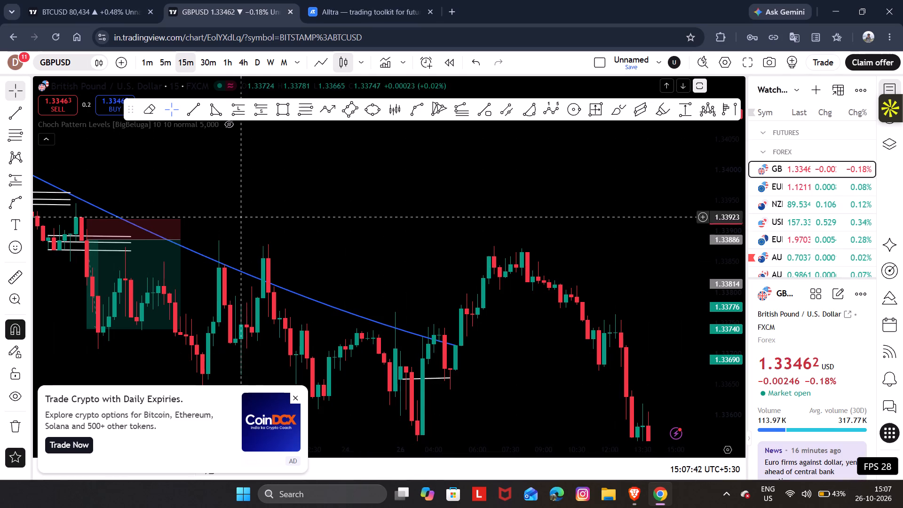
In Google Chrome, examine the recent 15-minute price action on the GBPUSD chart, including the swing around the blue curve.
drag(352, 188, 227, 79)
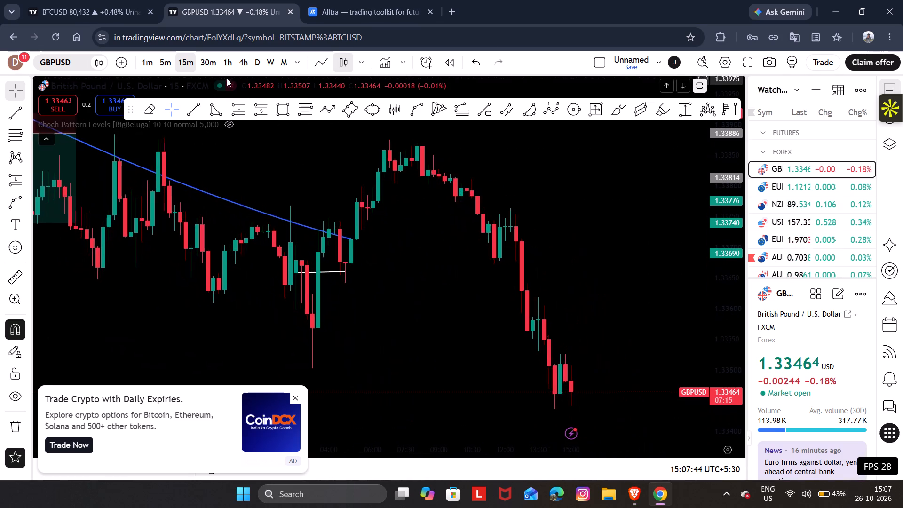
drag(227, 79, 226, 78)
drag(360, 246, 427, 276)
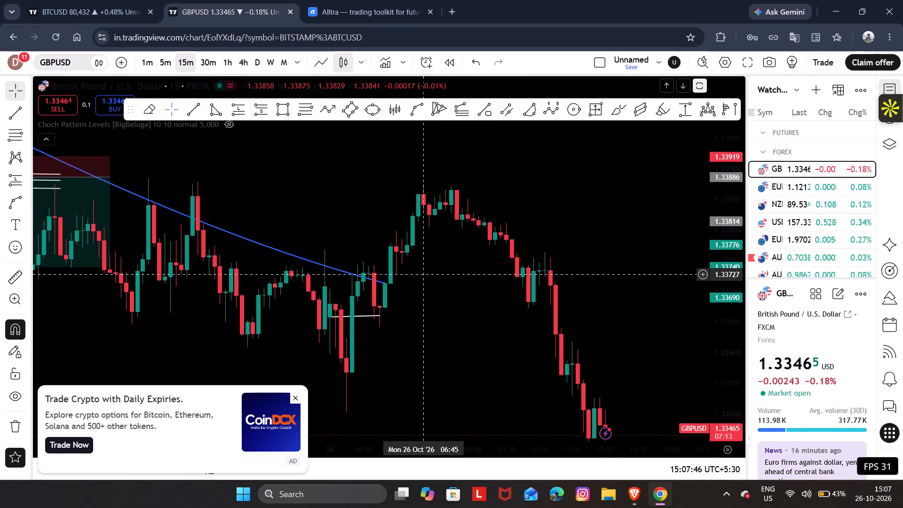
drag(427, 276, 419, 294)
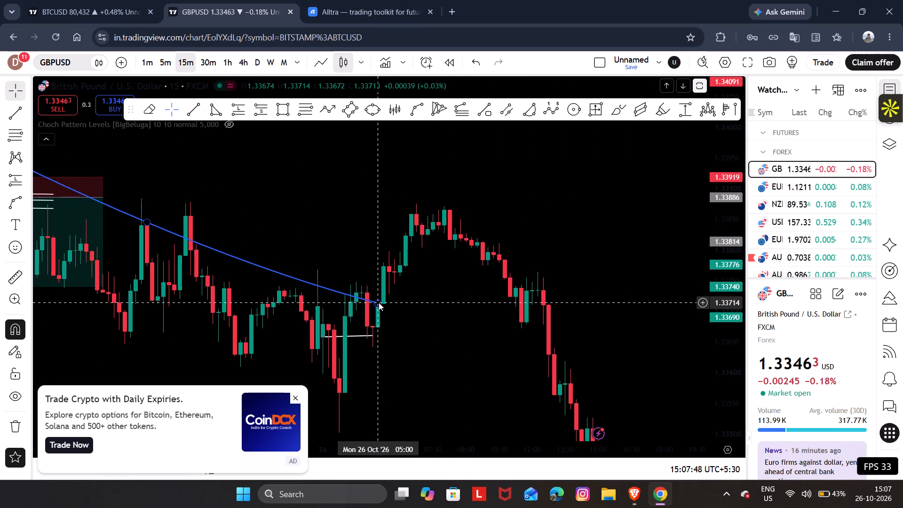
click(379, 302)
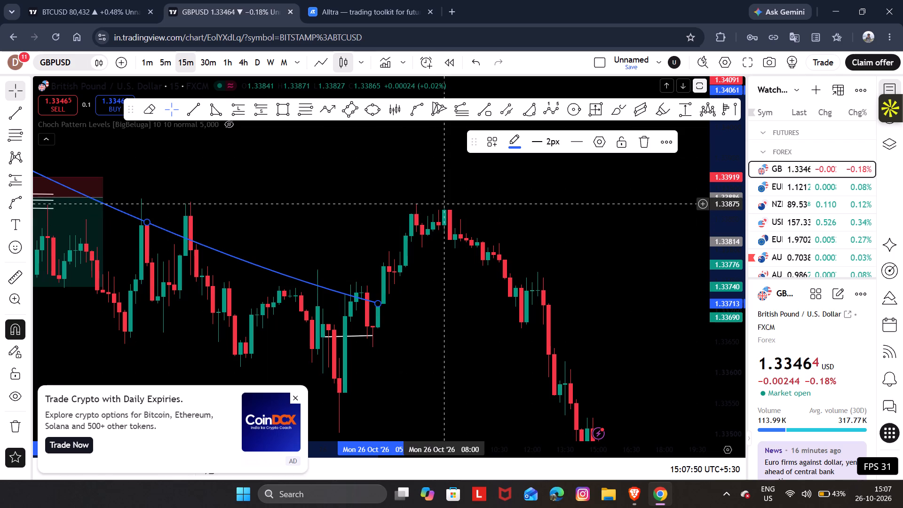
drag(446, 204, 425, 199)
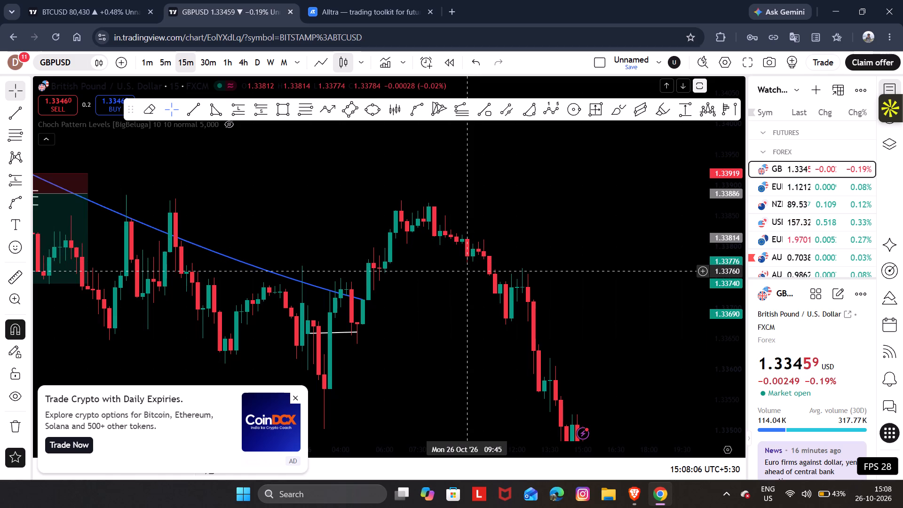
drag(467, 282, 408, 254)
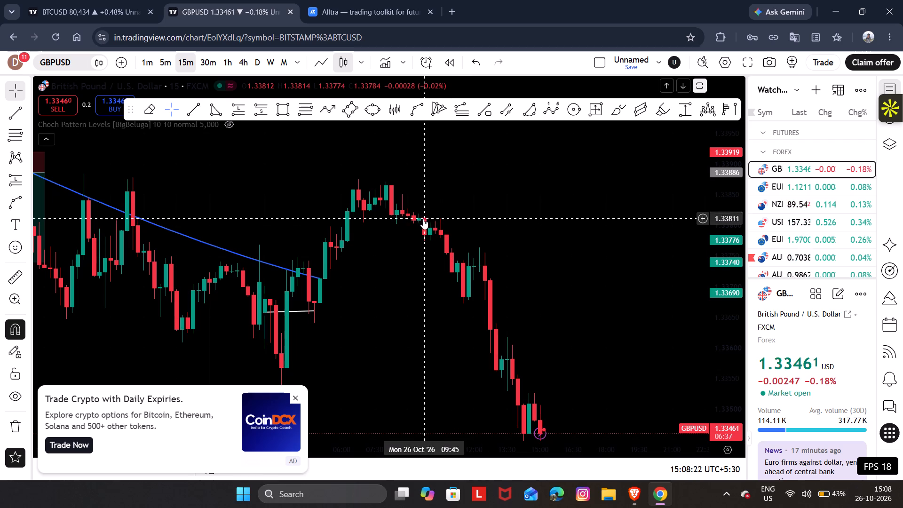
drag(435, 223, 397, 198)
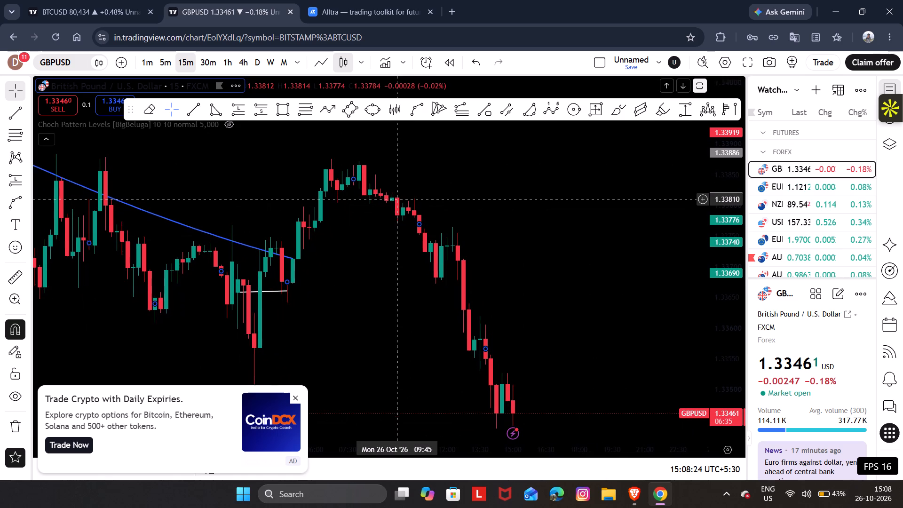
drag(397, 198, 388, 192)
drag(453, 230, 467, 183)
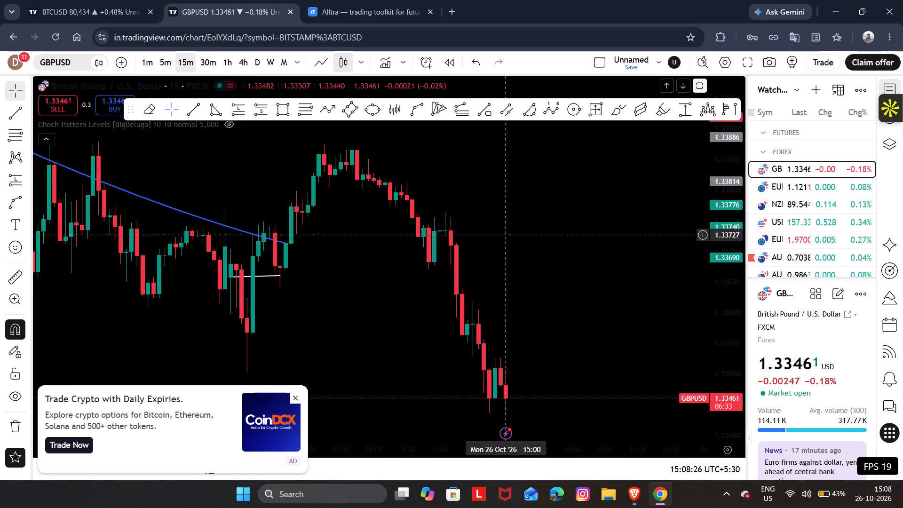
drag(503, 235, 543, 232)
drag(491, 240, 548, 178)
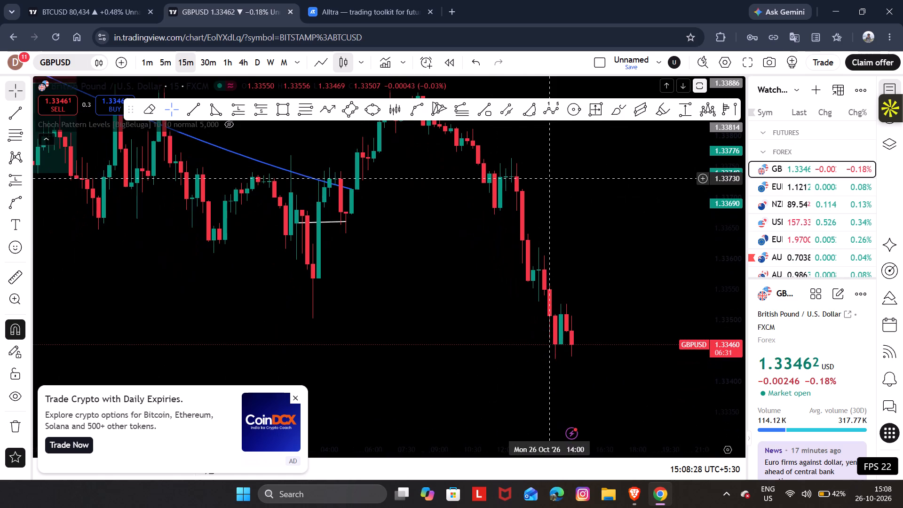
Switch to the Alltra replay session and advance the 15-minute gold chart to the New York session at 09:30.
click(327, 0)
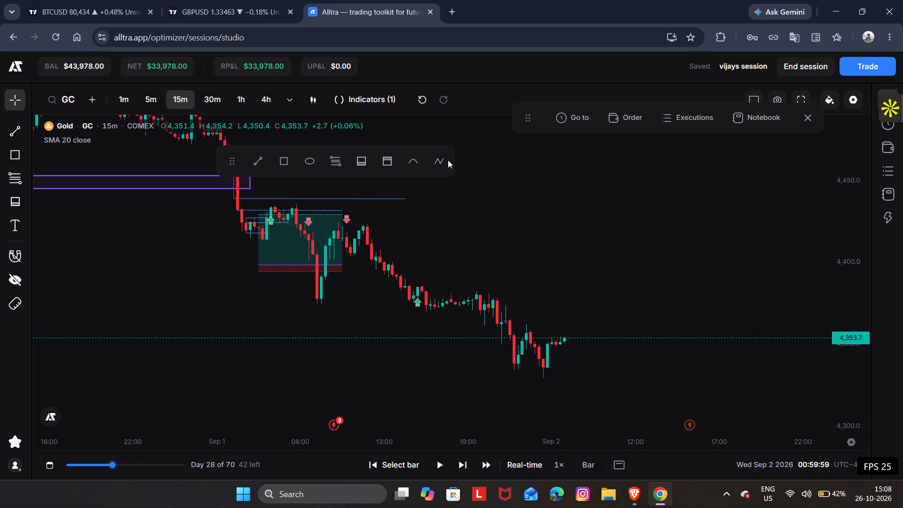
drag(479, 225, 595, 254)
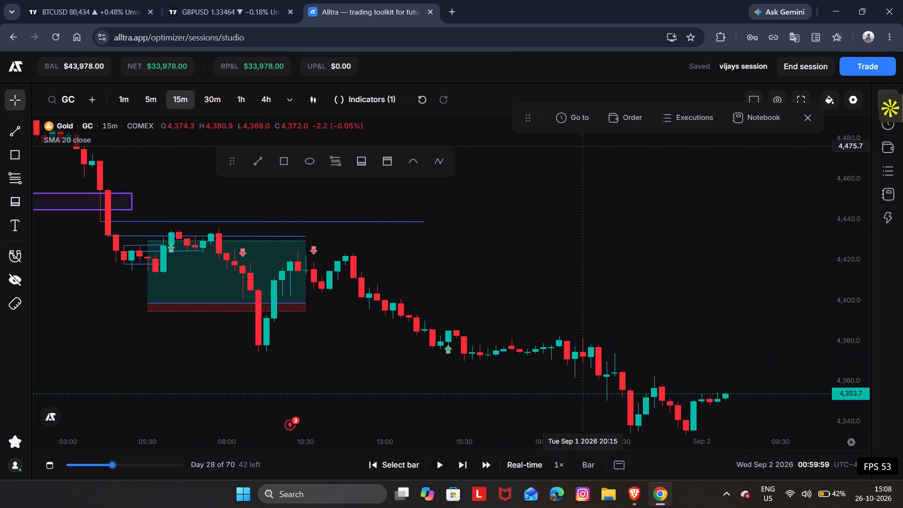
click(580, 129)
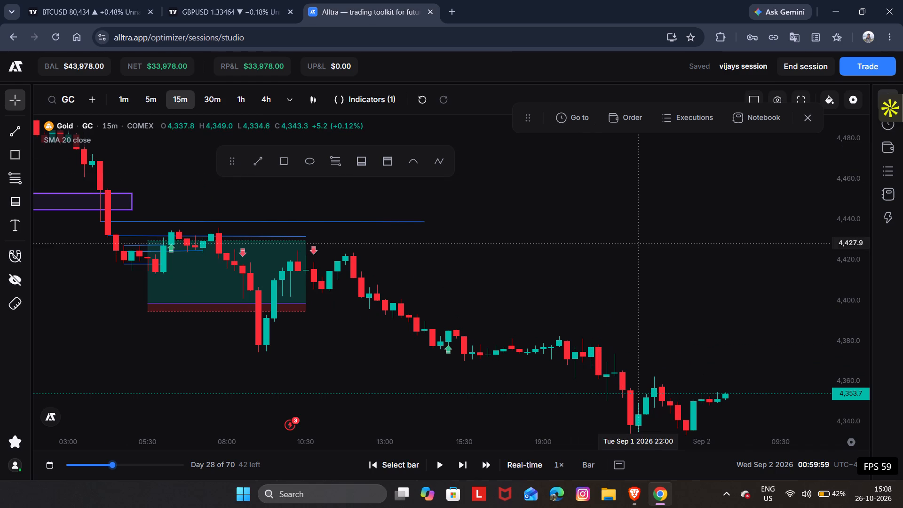
click(580, 129)
click(575, 120)
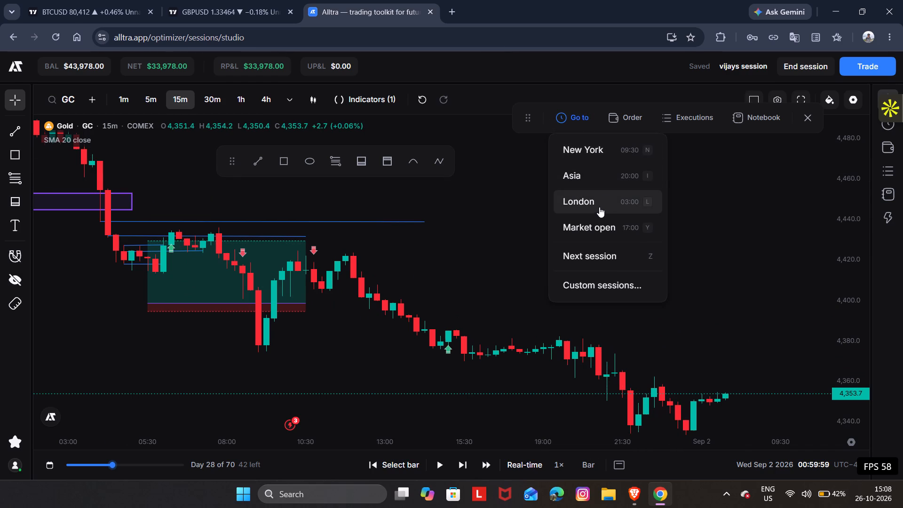
click(591, 141)
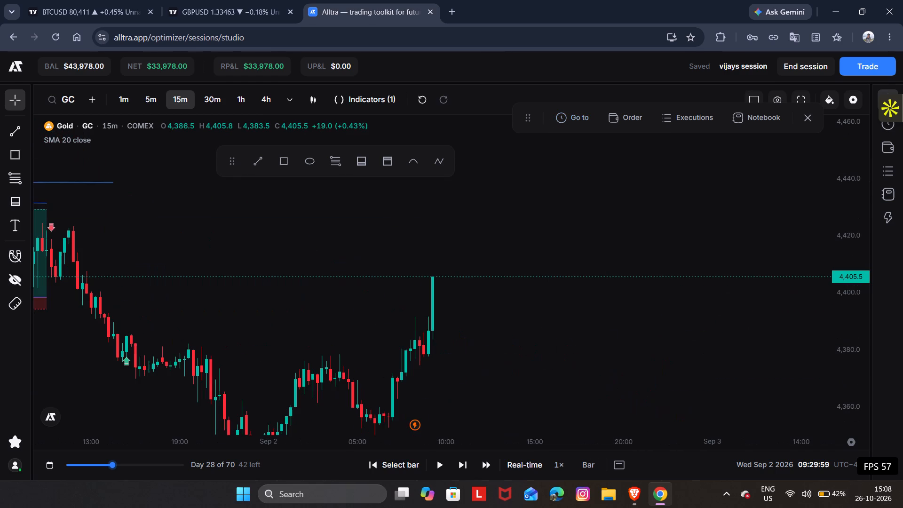
Play the gold replay forward from the New York open and pause it at 12:59:59 on Sep 2.
drag(559, 227, 793, 139)
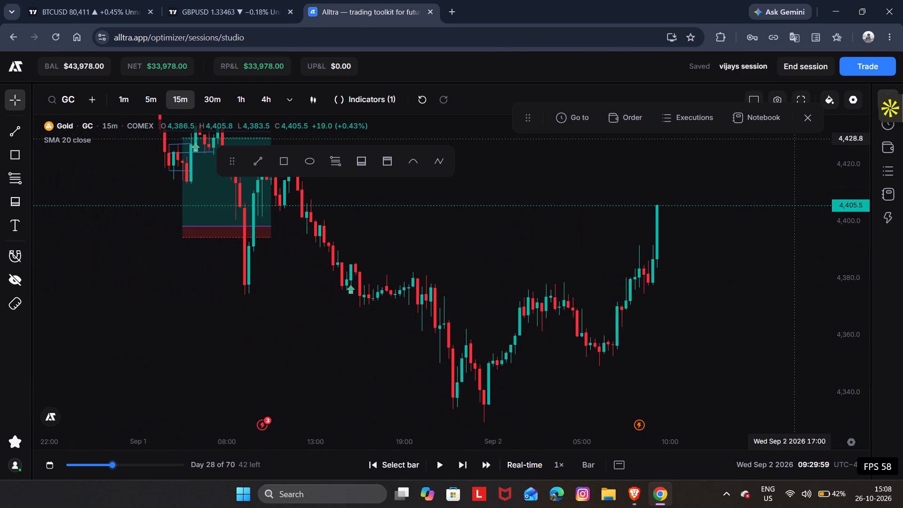
drag(793, 139, 694, 192)
drag(694, 192, 701, 142)
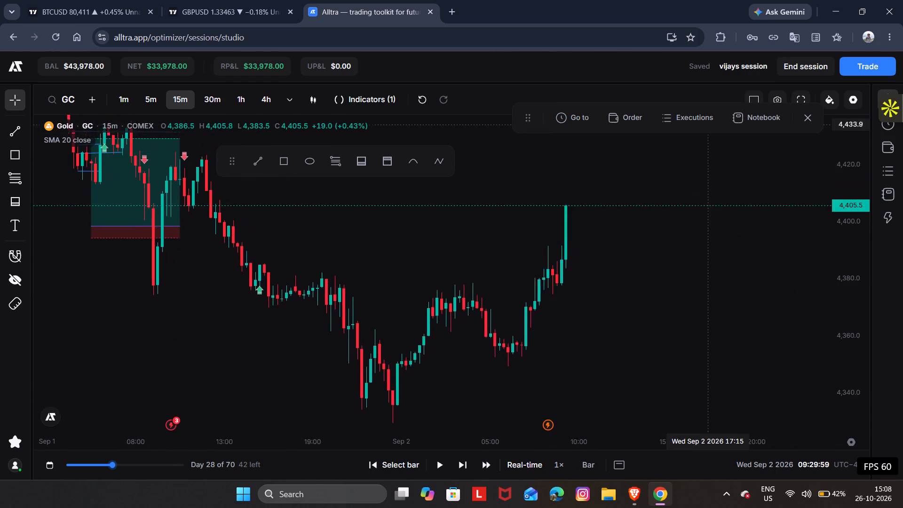
drag(701, 142, 796, 82)
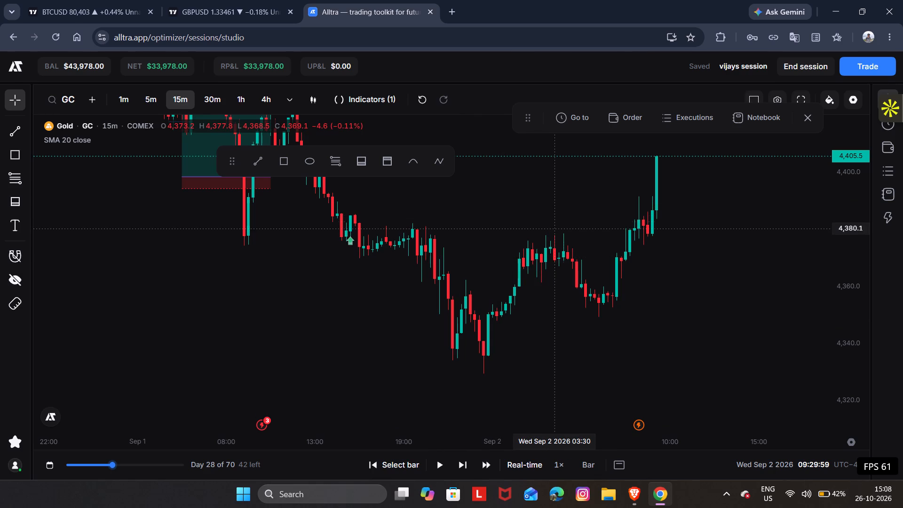
drag(569, 221, 571, 250)
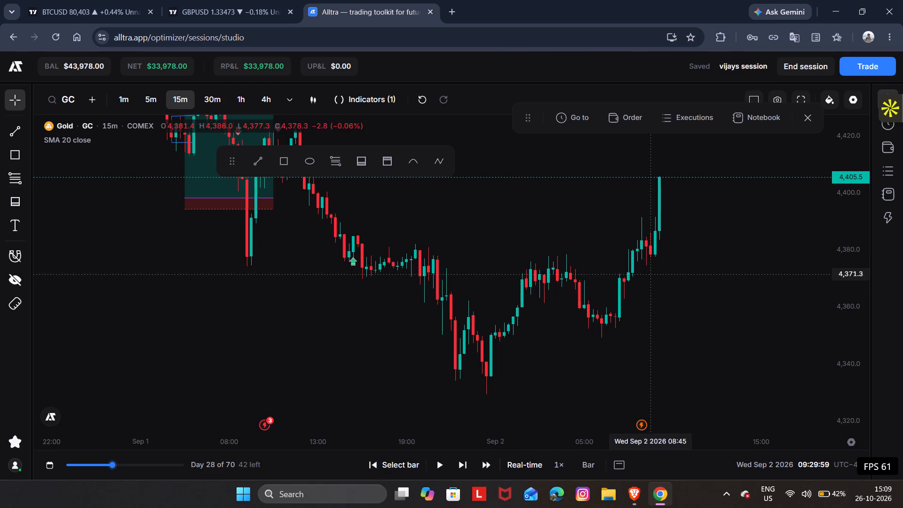
key(space)
key(space)
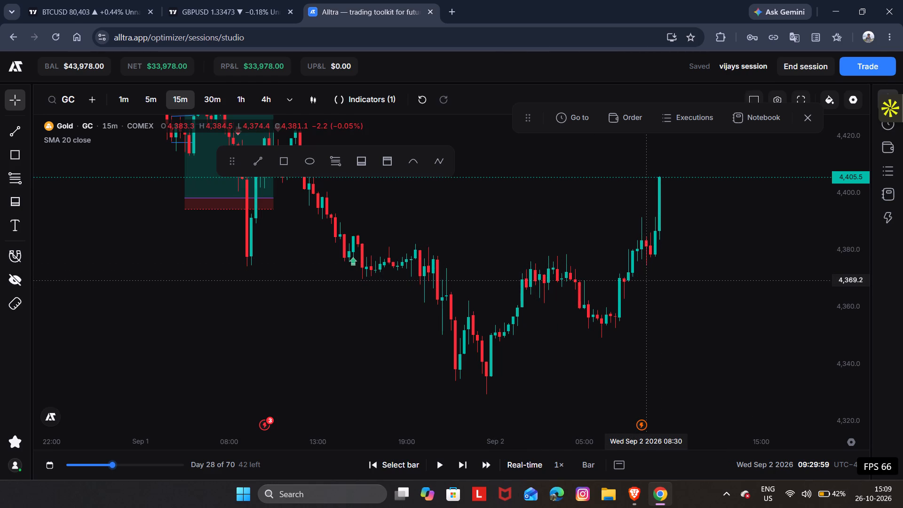
drag(687, 302, 720, 357)
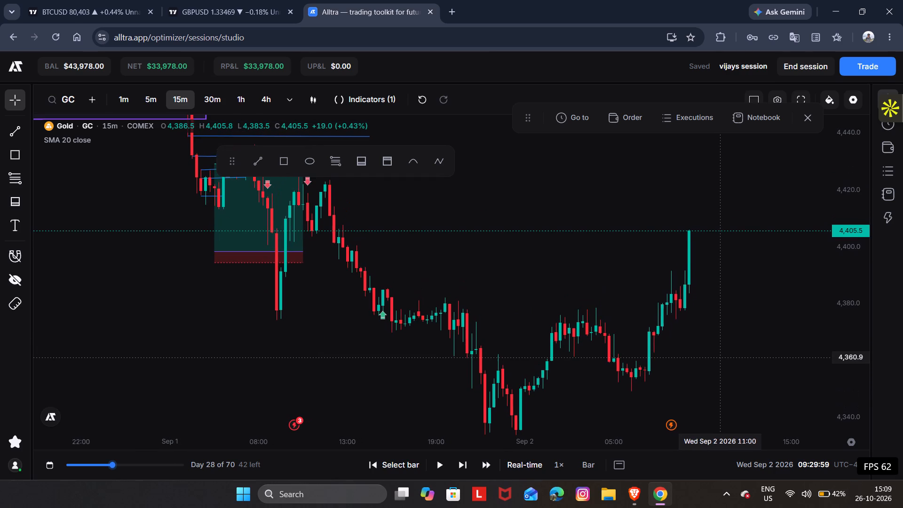
key(space)
drag(750, 357, 739, 369)
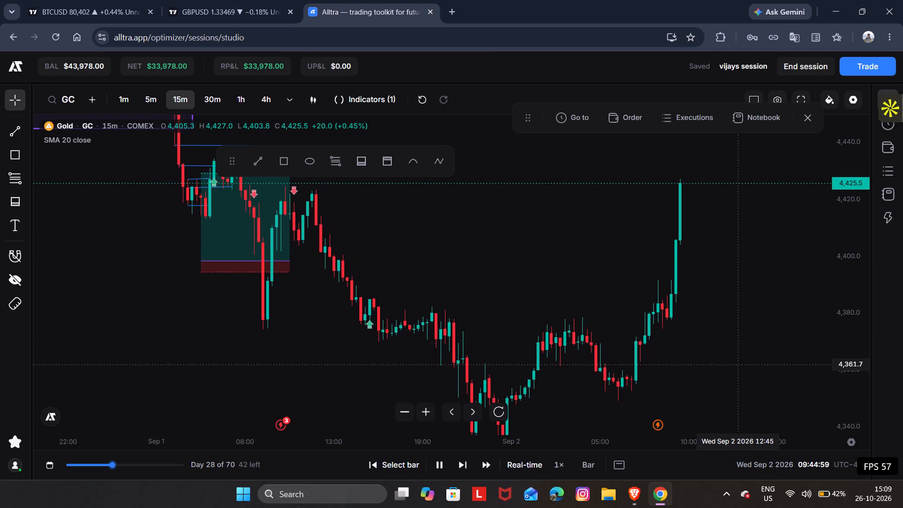
drag(750, 319, 718, 391)
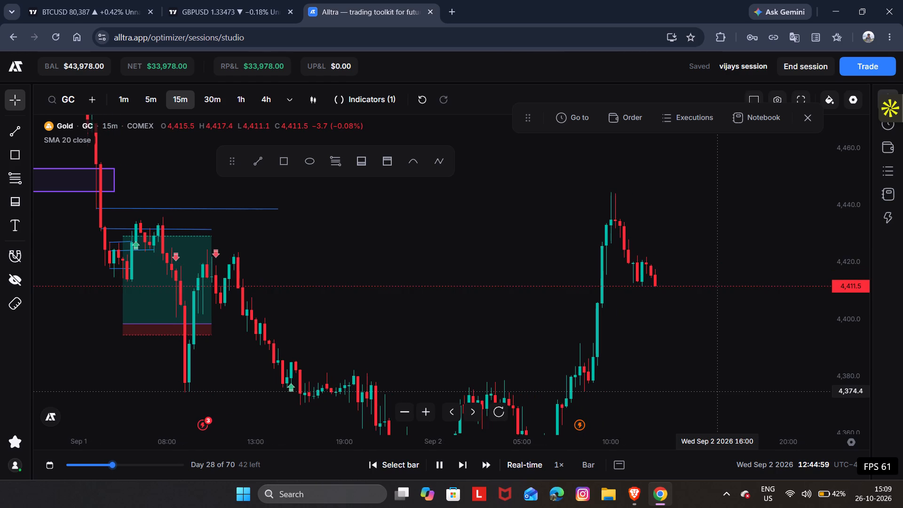
key(space)
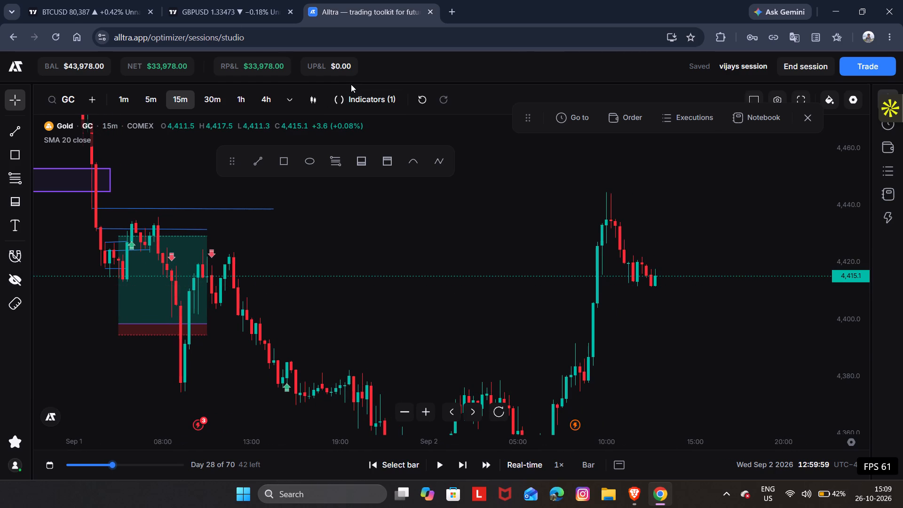
On the BTCUSD TradingView chart, load SENSEX from the watchlist and examine its recent 15-minute price action.
click(96, 0)
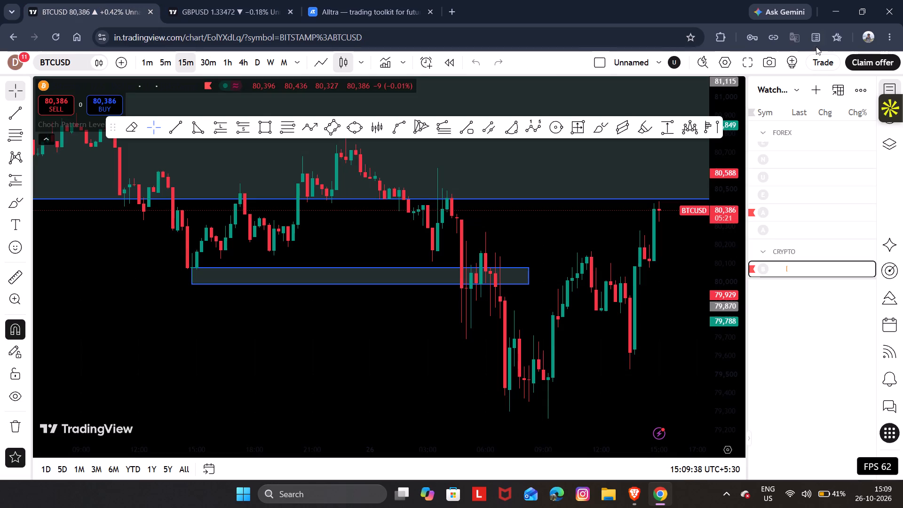
scroll(838, 134, up, 4)
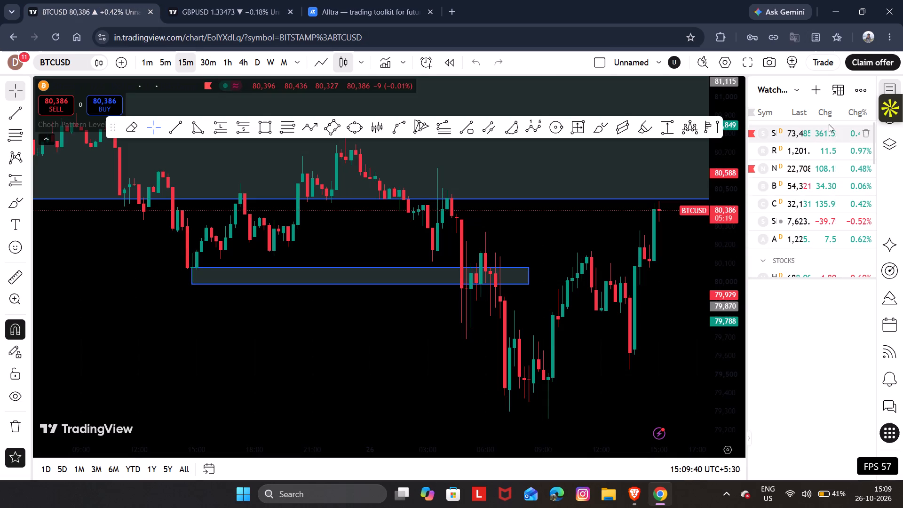
click(828, 131)
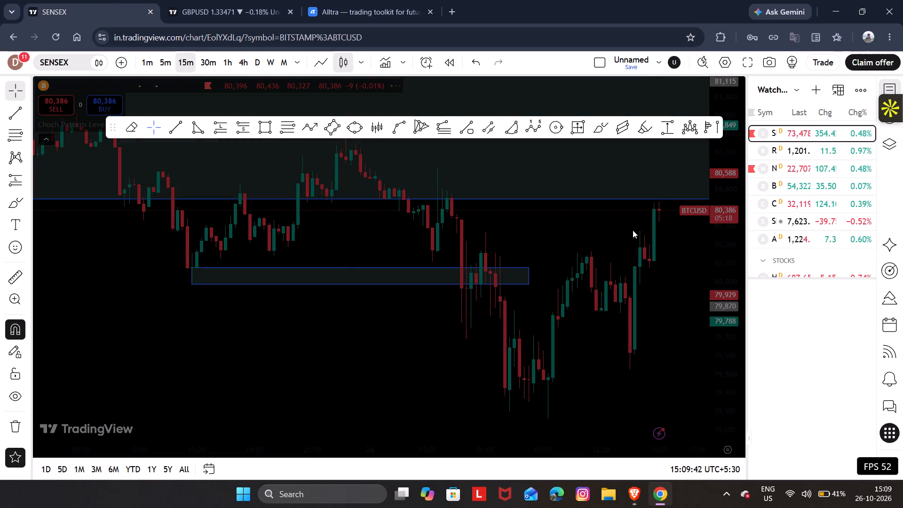
drag(614, 240, 622, 224)
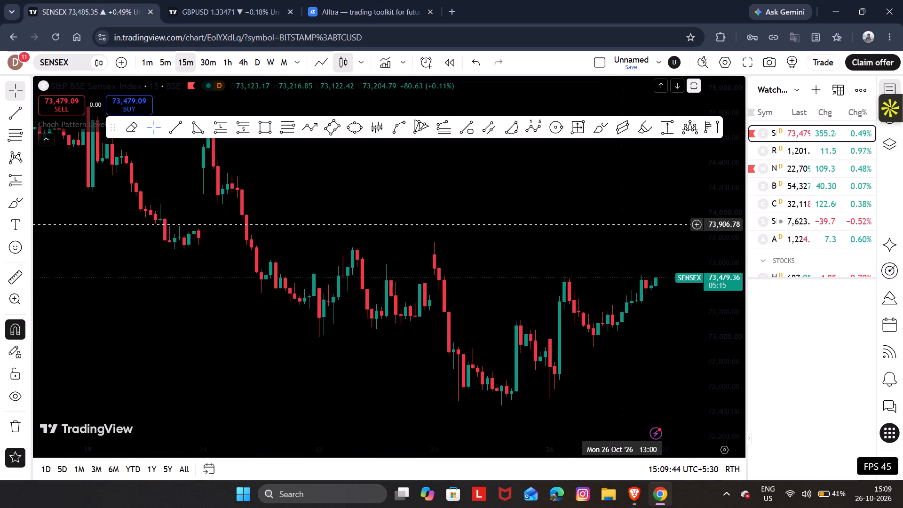
drag(622, 224, 649, 186)
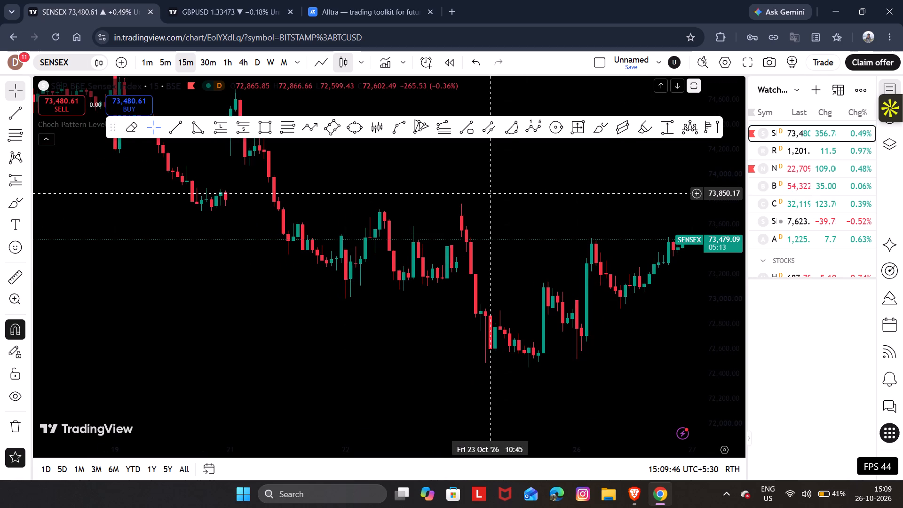
drag(548, 221, 466, 238)
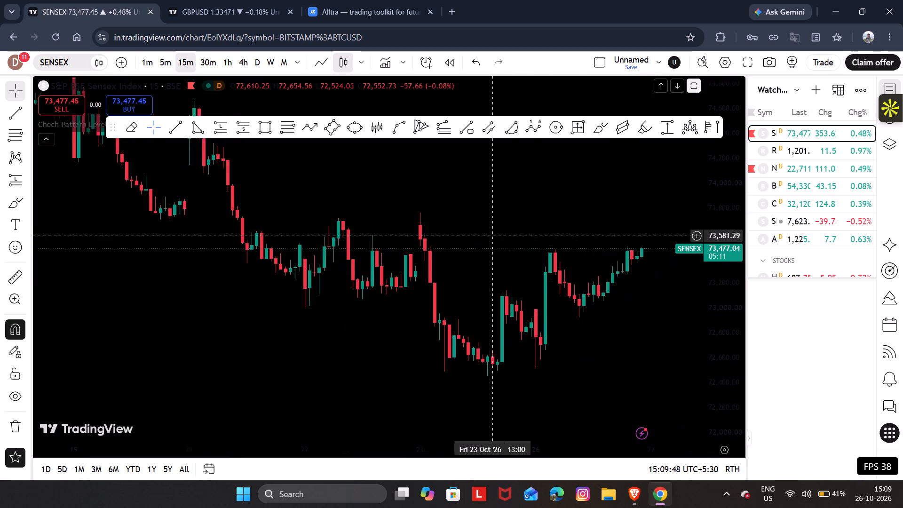
drag(466, 238, 345, 250)
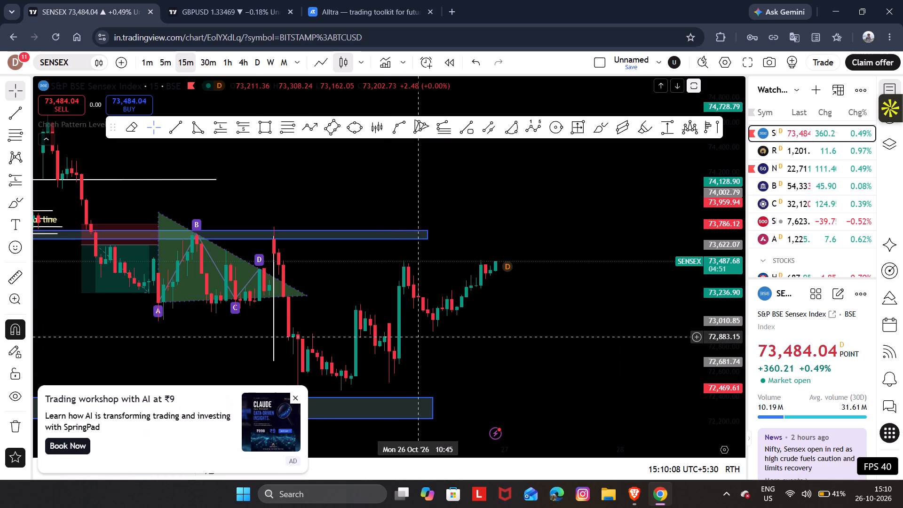
Extend the upper blue rectangle on the SENSEX chart to 27 Oct 10:00, with its lower edge at about 73,680.
drag(476, 323, 514, 319)
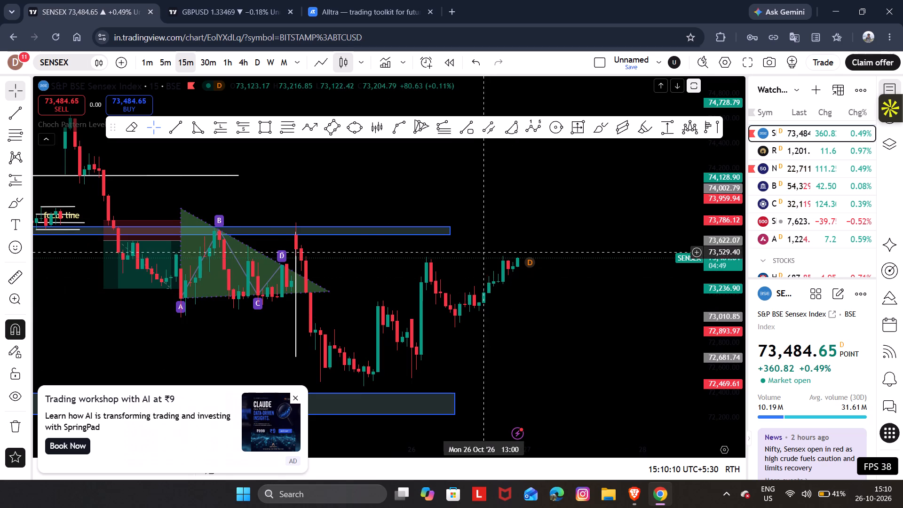
drag(449, 232, 482, 230)
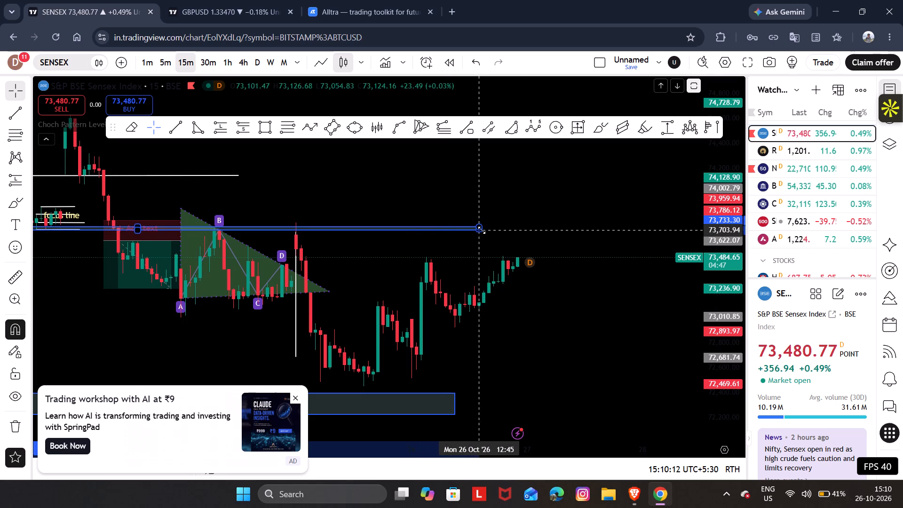
drag(482, 230, 539, 228)
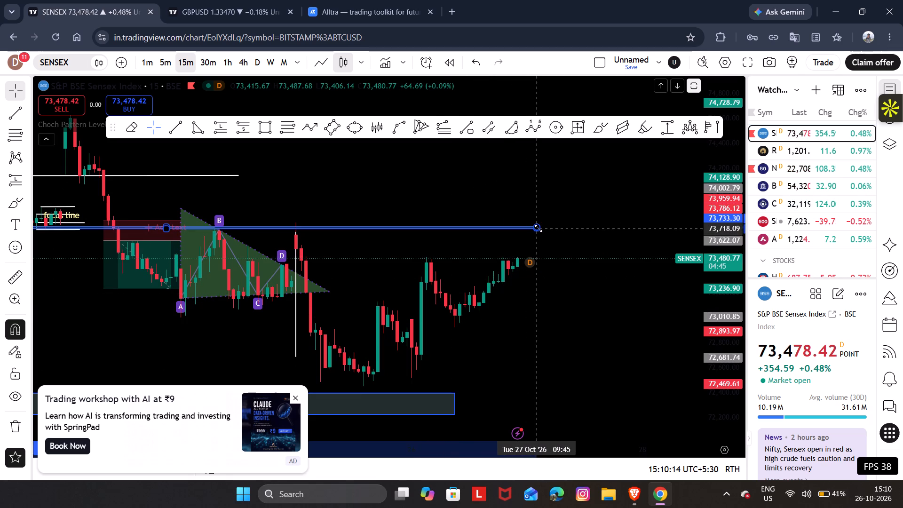
drag(539, 228, 542, 232)
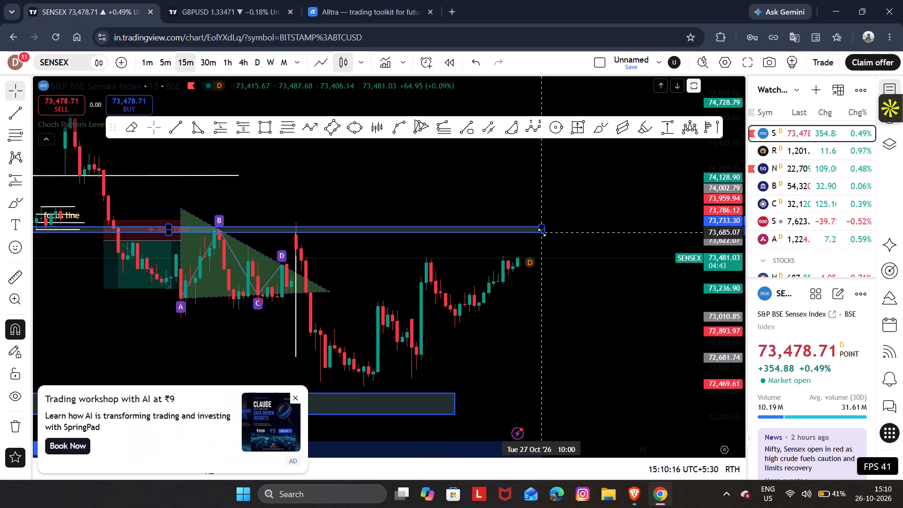
drag(542, 232, 542, 233)
click(542, 233)
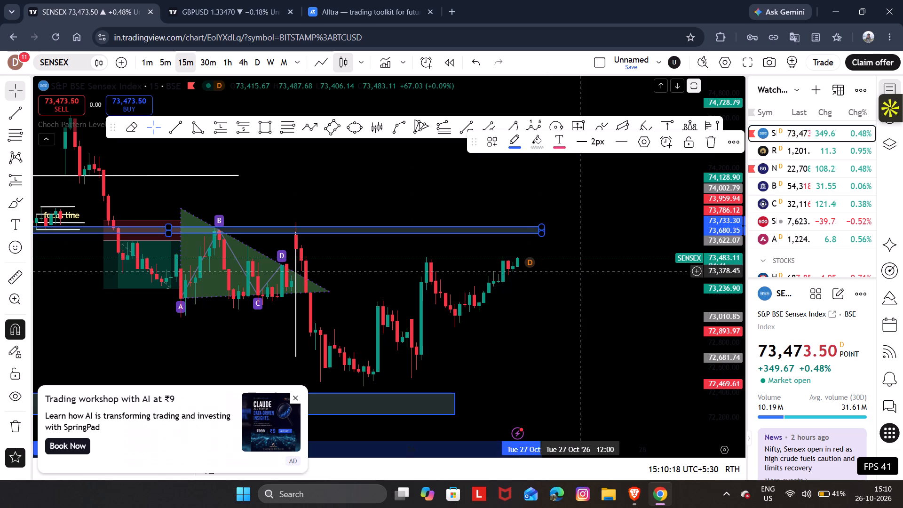
click(581, 271)
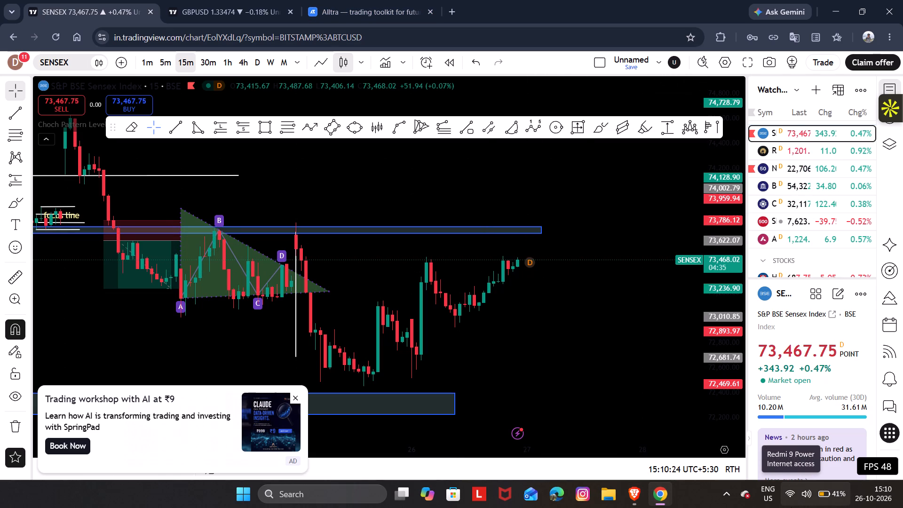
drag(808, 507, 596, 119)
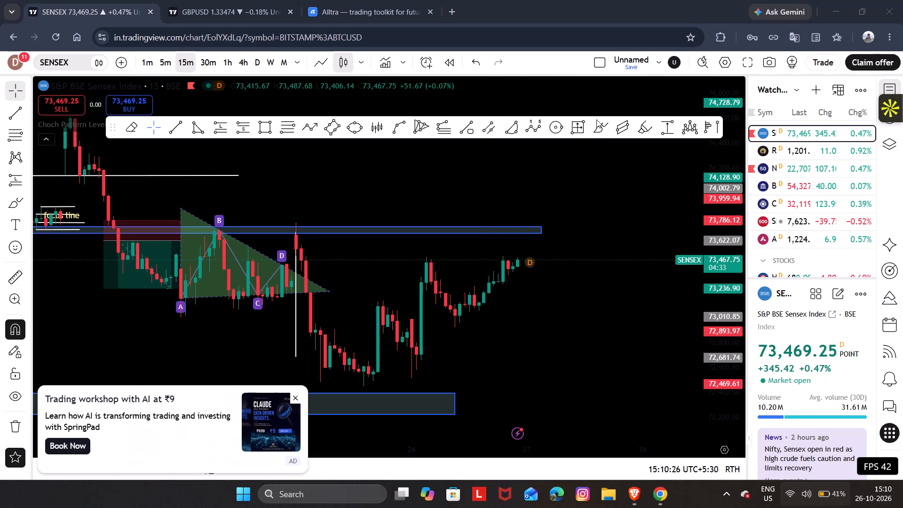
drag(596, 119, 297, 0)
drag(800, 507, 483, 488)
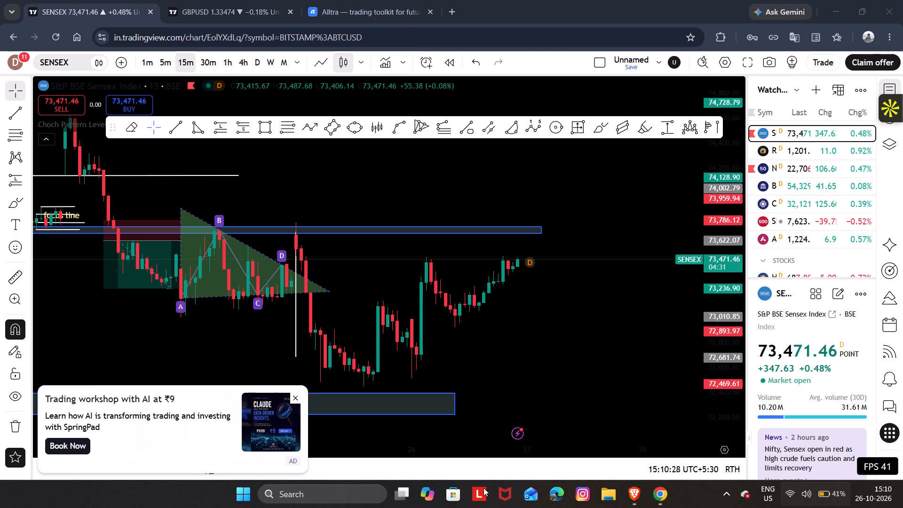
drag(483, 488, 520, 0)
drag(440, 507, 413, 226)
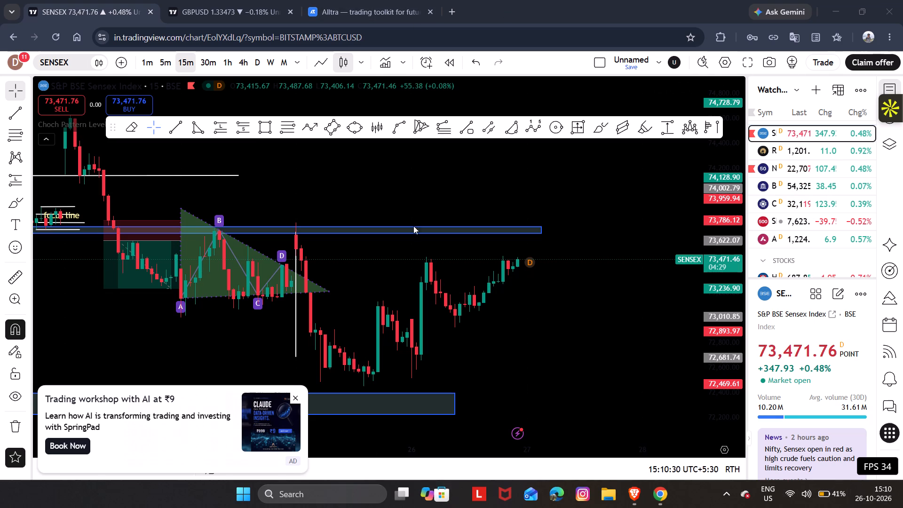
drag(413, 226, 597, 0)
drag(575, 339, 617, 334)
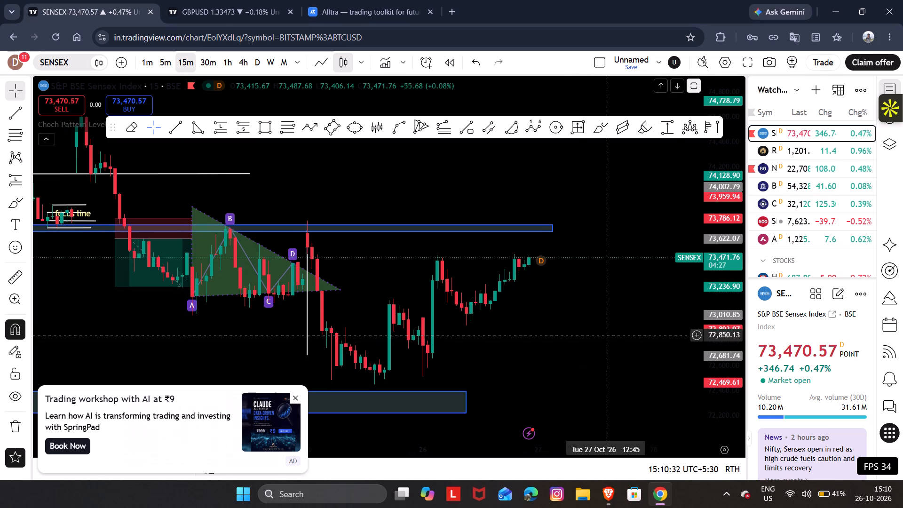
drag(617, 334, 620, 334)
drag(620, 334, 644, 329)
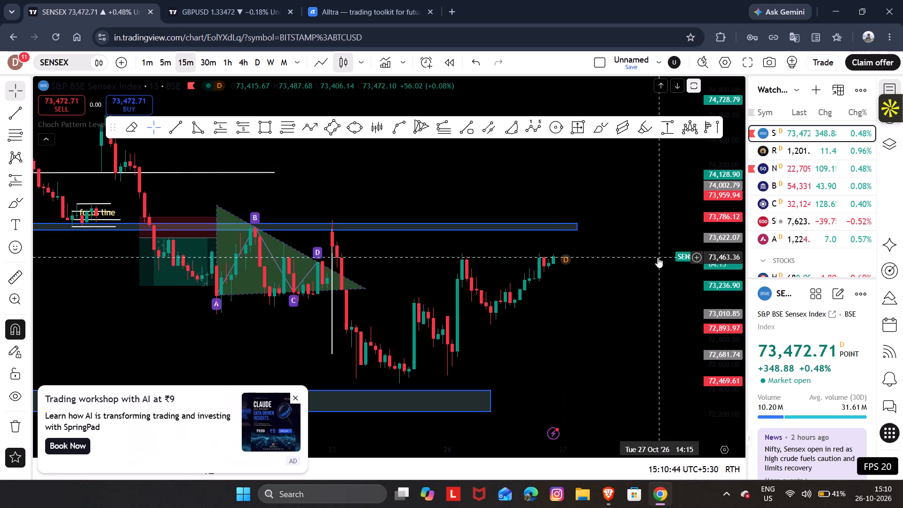
Load GBPUSD from the watchlist's forex section in place of SENSEX.
scroll(762, 212, down, 3)
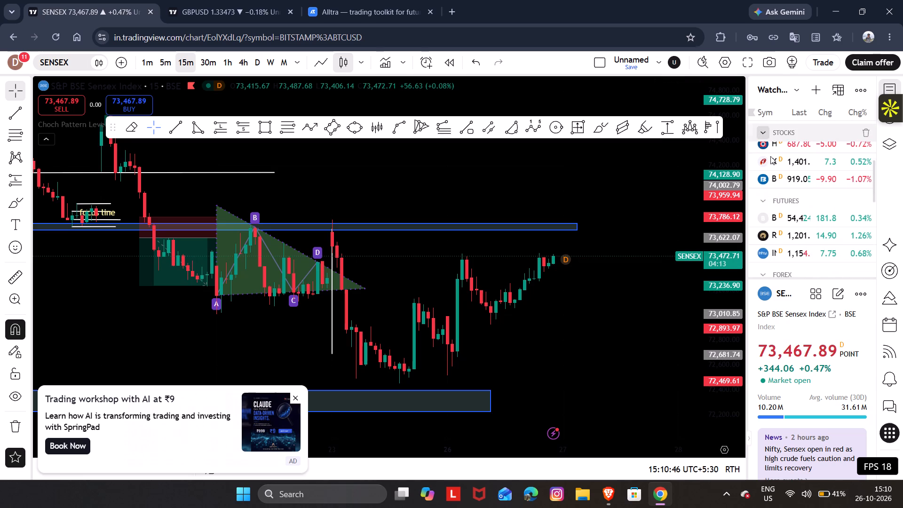
scroll(781, 217, down, 3)
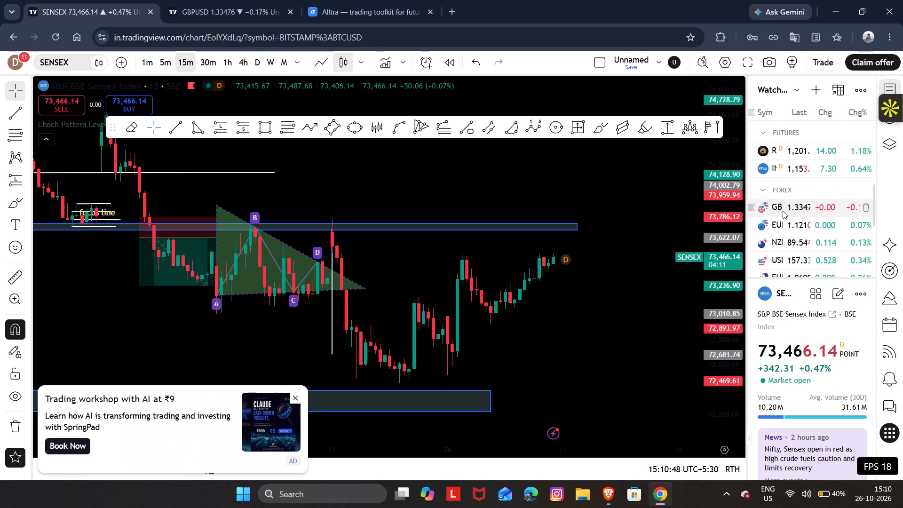
click(782, 209)
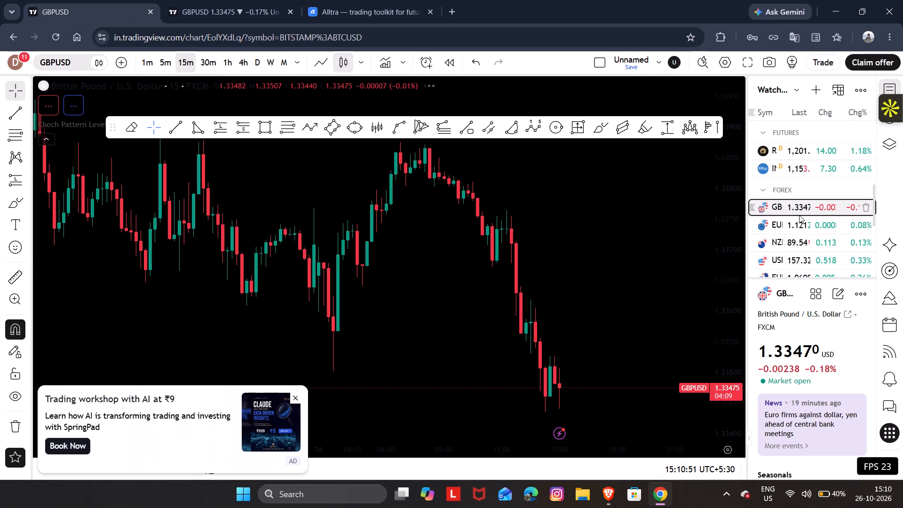
Draw a horizontal trend line at about 1.3380 below the 26 Oct swing high, from 07:00 to about 13:15.
drag(673, 270, 772, 364)
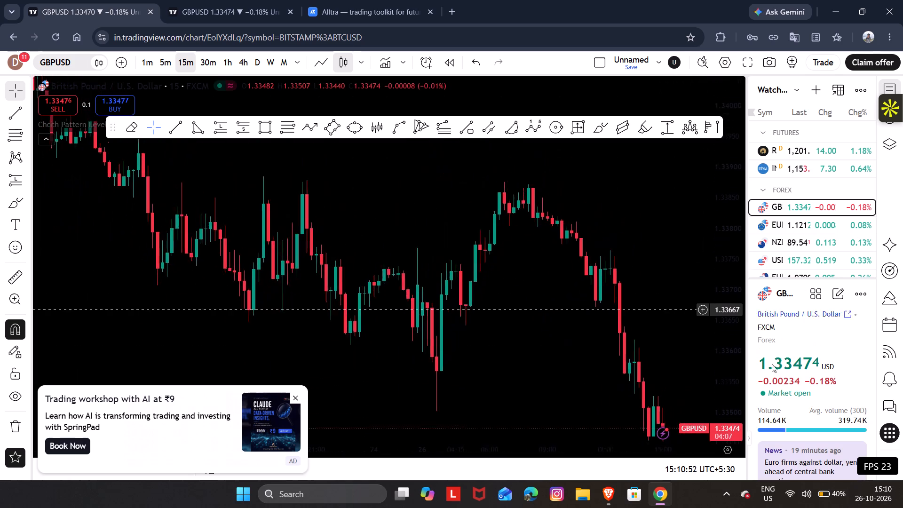
drag(772, 364, 773, 390)
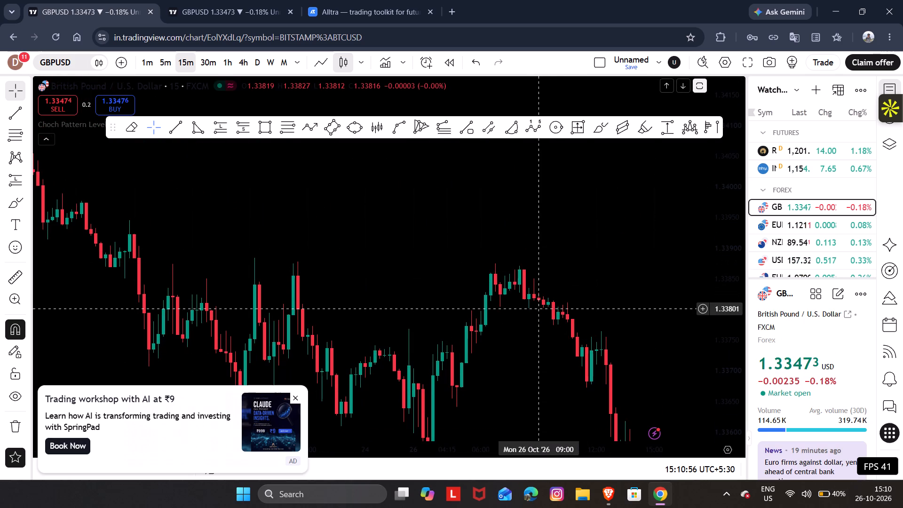
click(589, 277)
drag(590, 276, 606, 238)
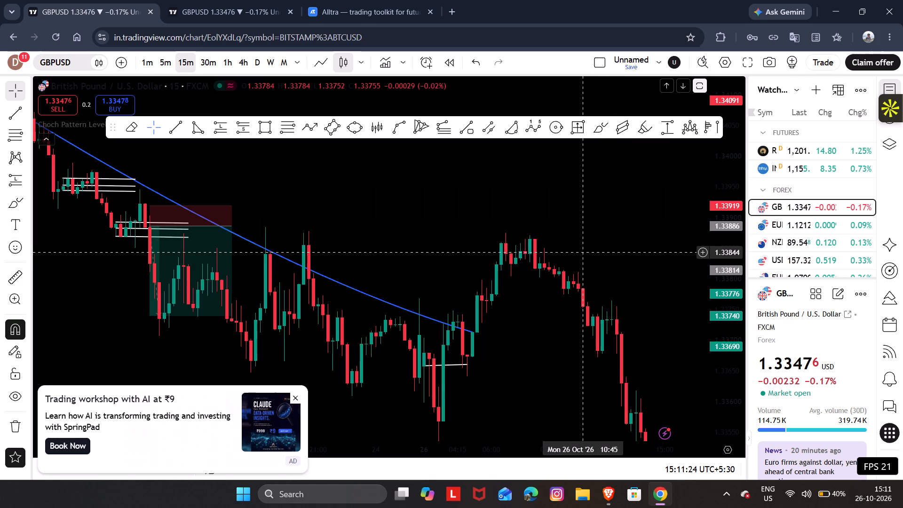
click(181, 121)
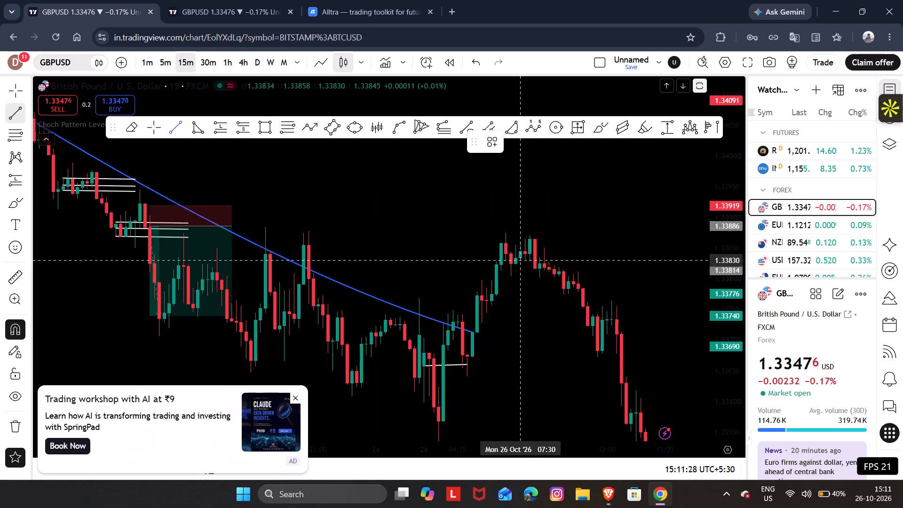
drag(510, 280, 570, 289)
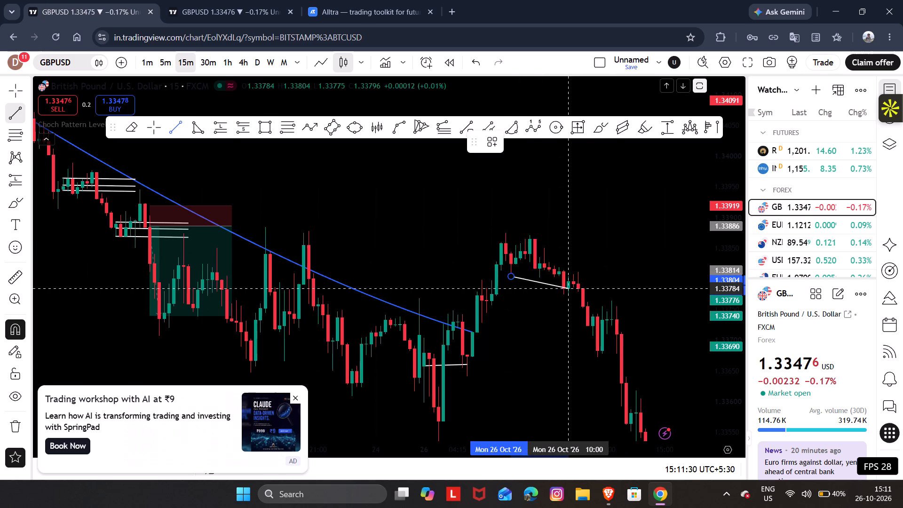
drag(570, 289, 574, 278)
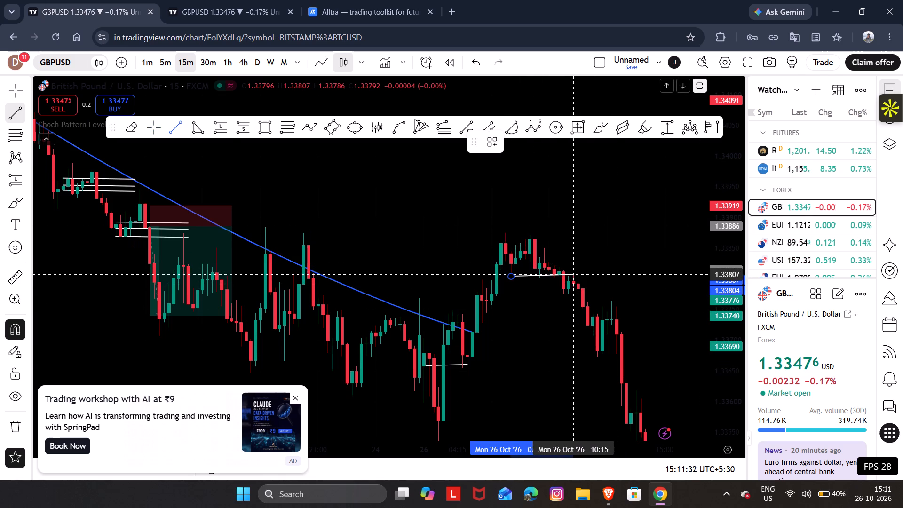
drag(574, 278, 580, 278)
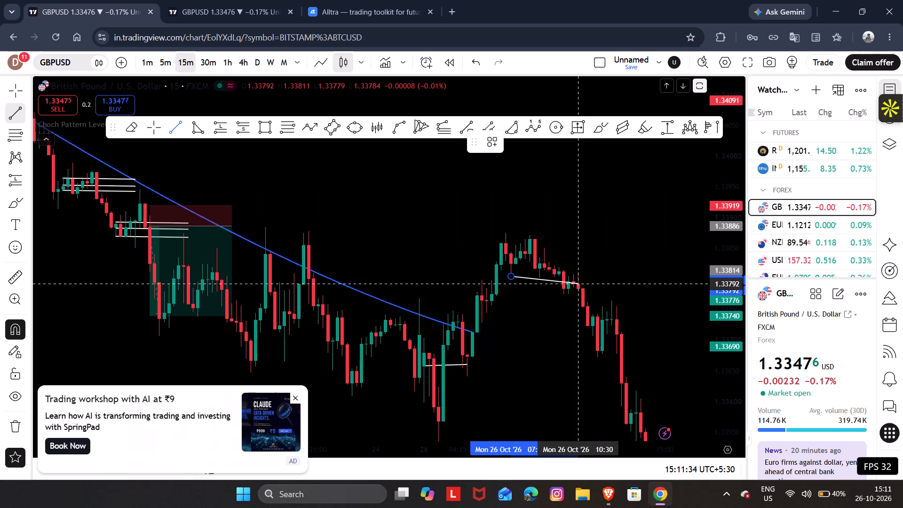
drag(580, 278, 622, 271)
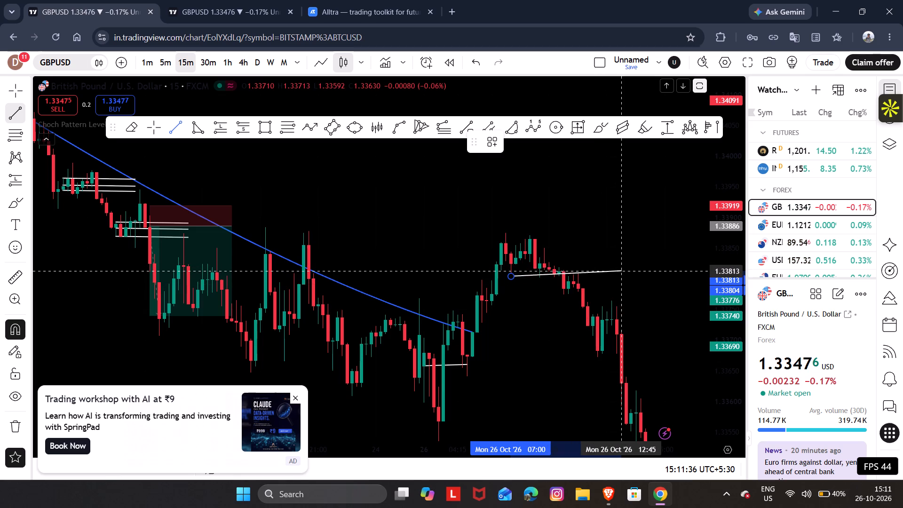
drag(622, 271, 631, 276)
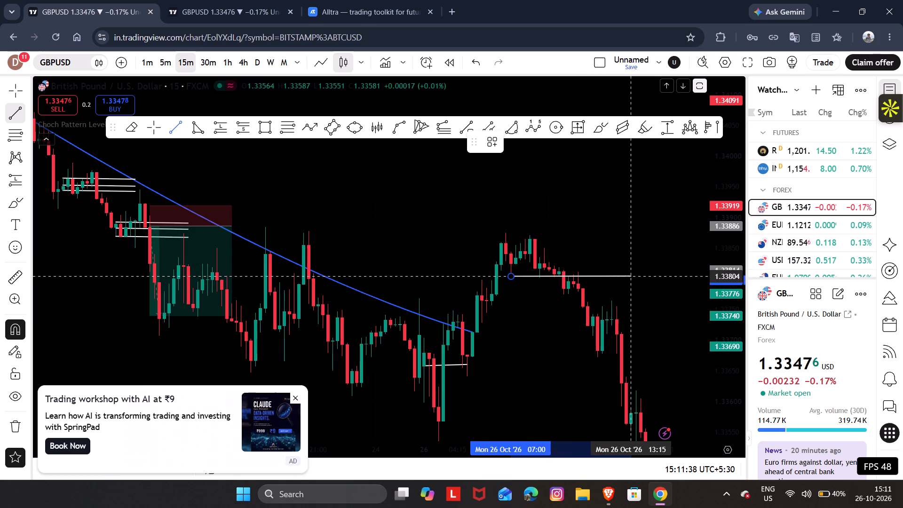
drag(631, 276, 635, 277)
click(635, 277)
click(621, 246)
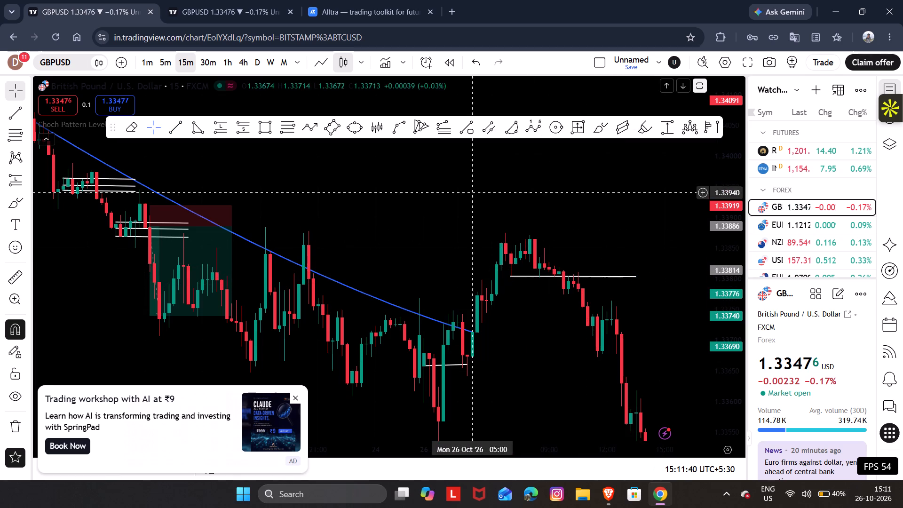
Draw a second, nearly horizontal trend line at about 1.3382 above the first, from 07:00 to 12:45 on 26 Oct.
click(171, 120)
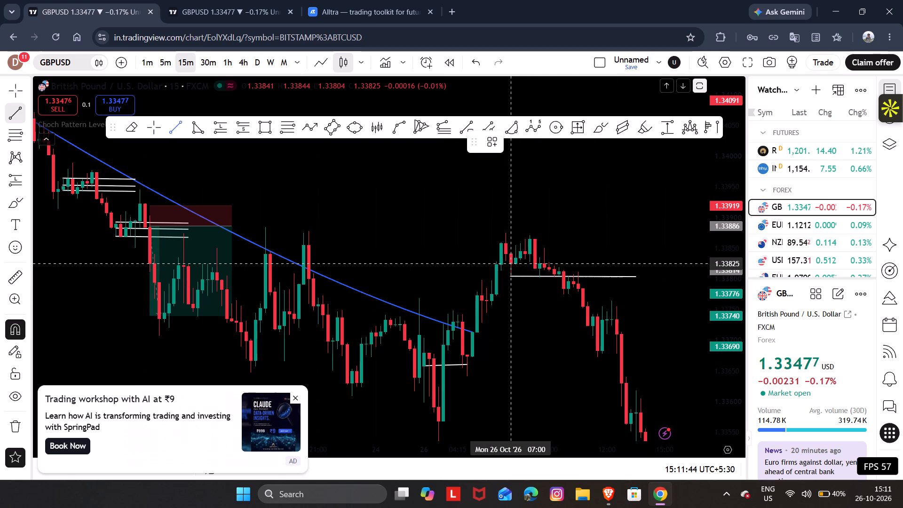
drag(510, 269, 582, 253)
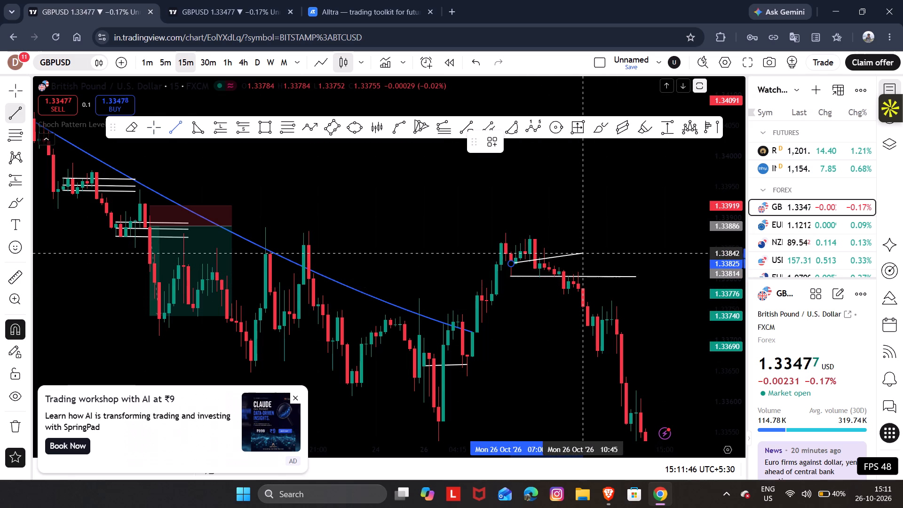
drag(582, 253, 615, 266)
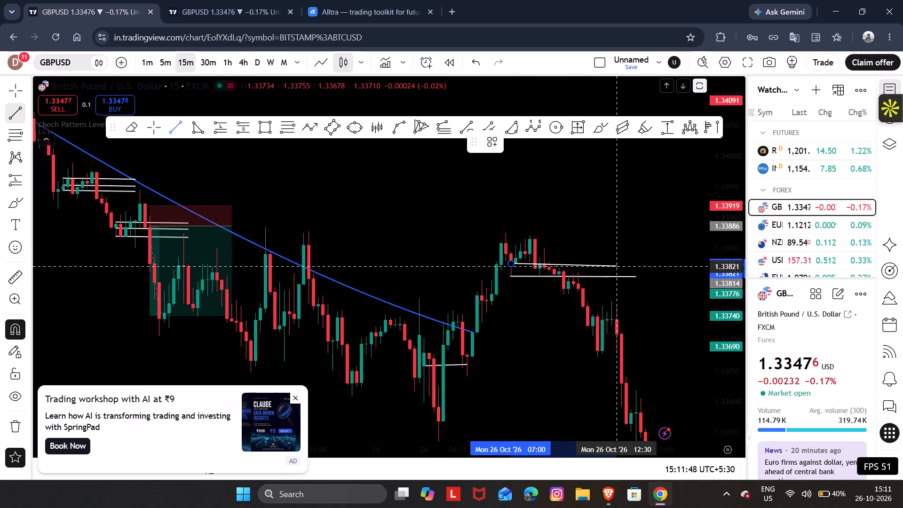
drag(615, 266, 623, 266)
click(623, 266)
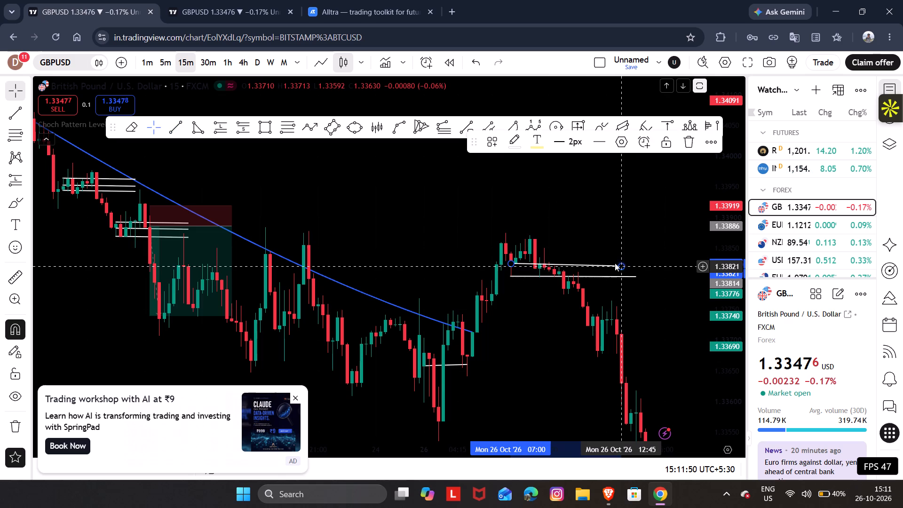
click(539, 233)
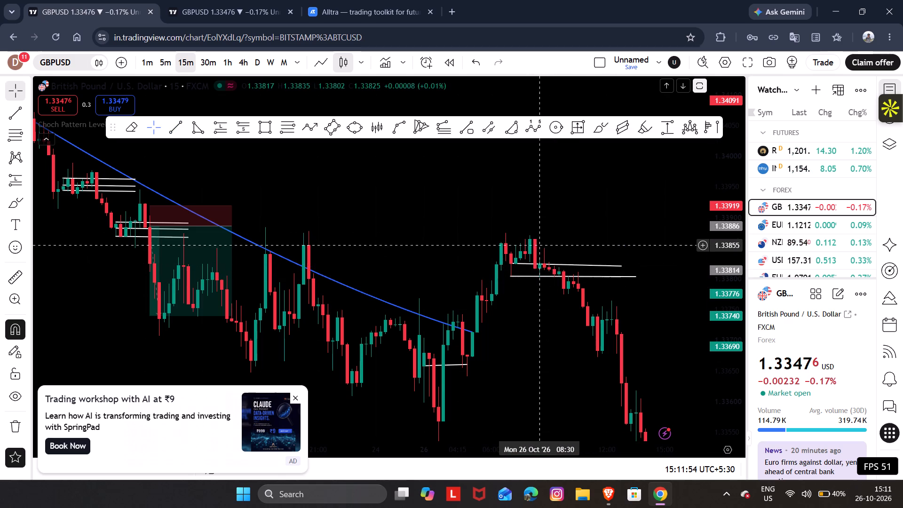
Move the newer trend line up to about 1.3383 and along in time so it ends at 13:15.
drag(526, 263, 534, 265)
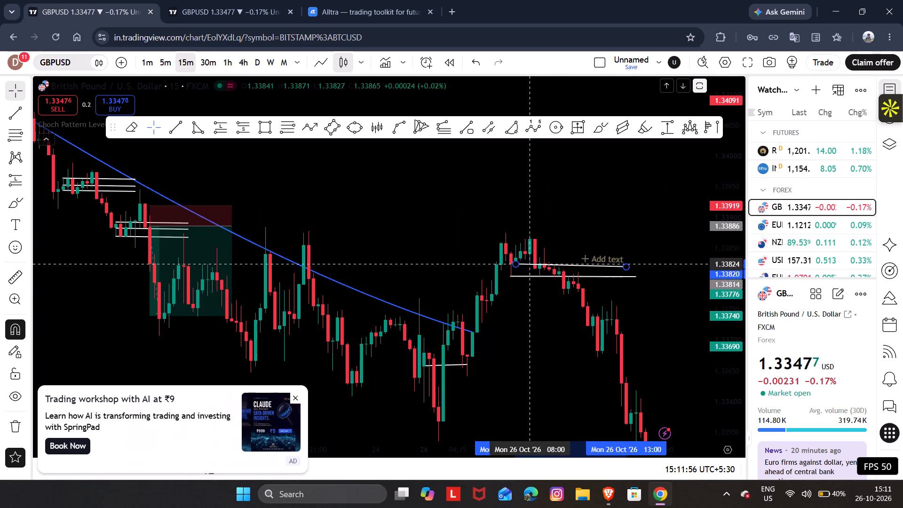
drag(534, 265, 536, 259)
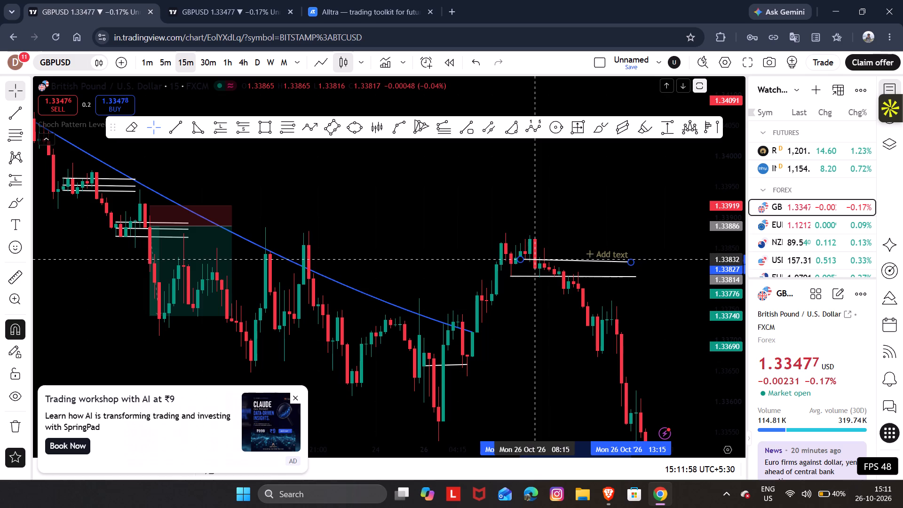
drag(536, 259, 536, 257)
click(541, 272)
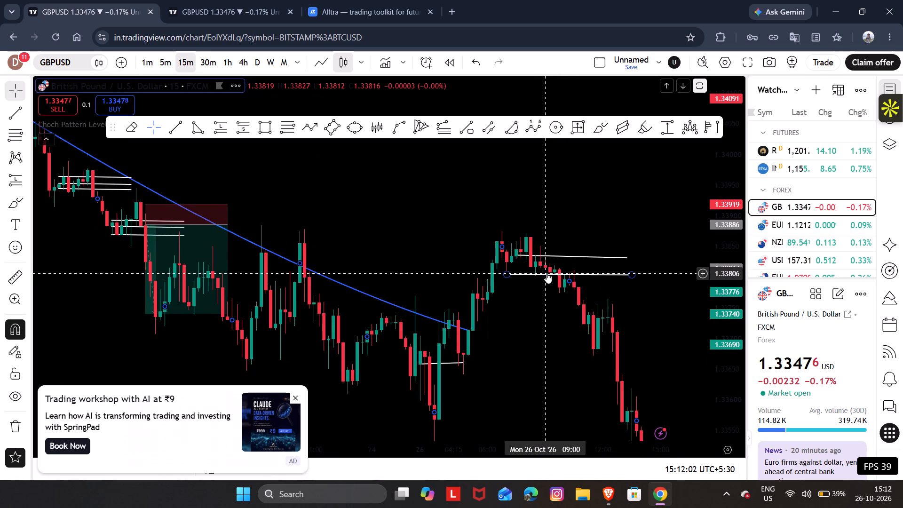
Move the lower trend line up to the swing high at about 1.3386, with its end at 14:00 on 26 Oct.
drag(547, 273, 554, 240)
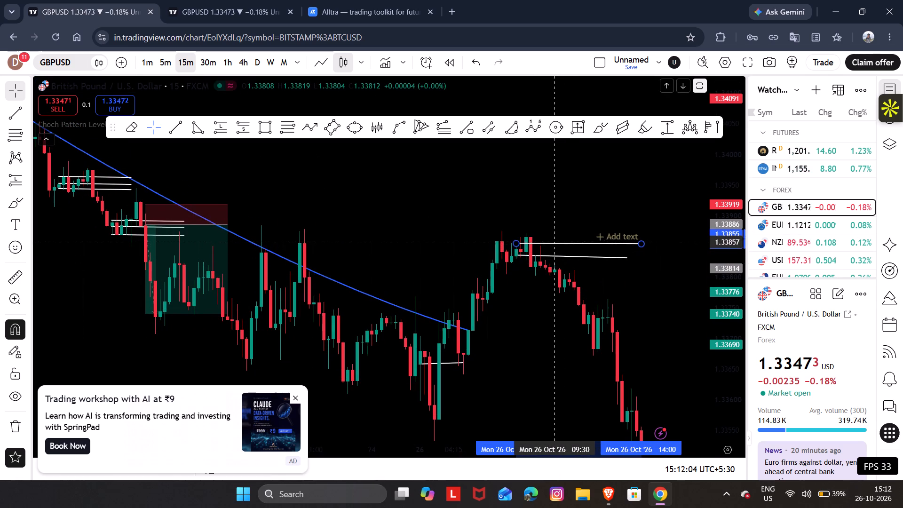
drag(554, 240, 554, 238)
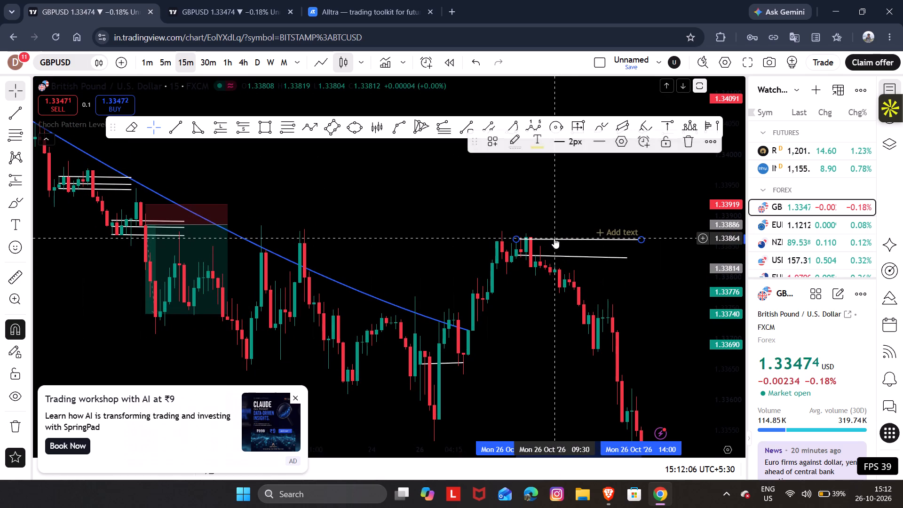
click(571, 247)
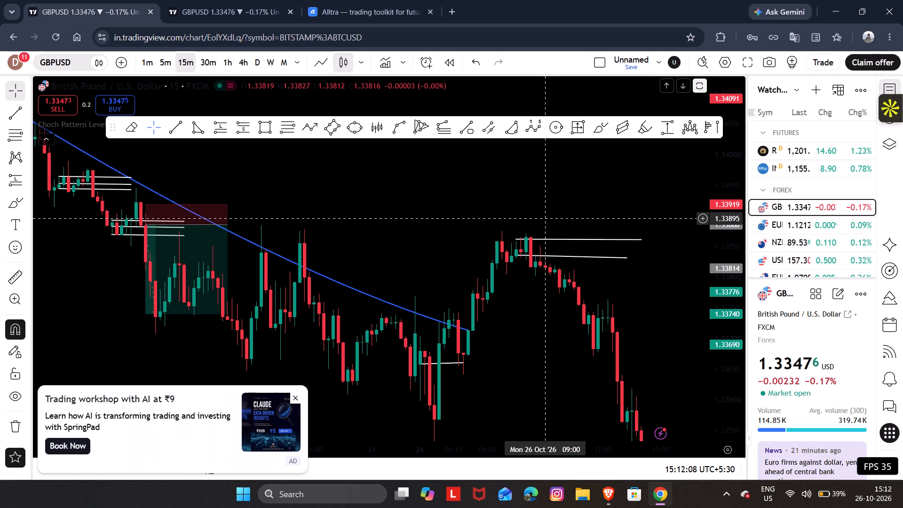
Examine GBPUSD's 15-minute price action from the 26 Oct swing high down to the latest candles.
click(539, 258)
drag(541, 268, 414, 143)
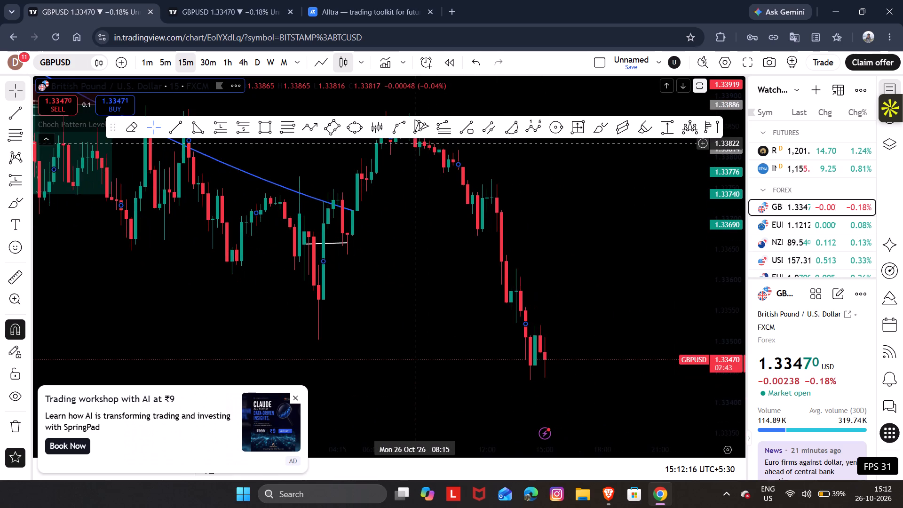
drag(414, 143, 479, 227)
drag(479, 227, 459, 169)
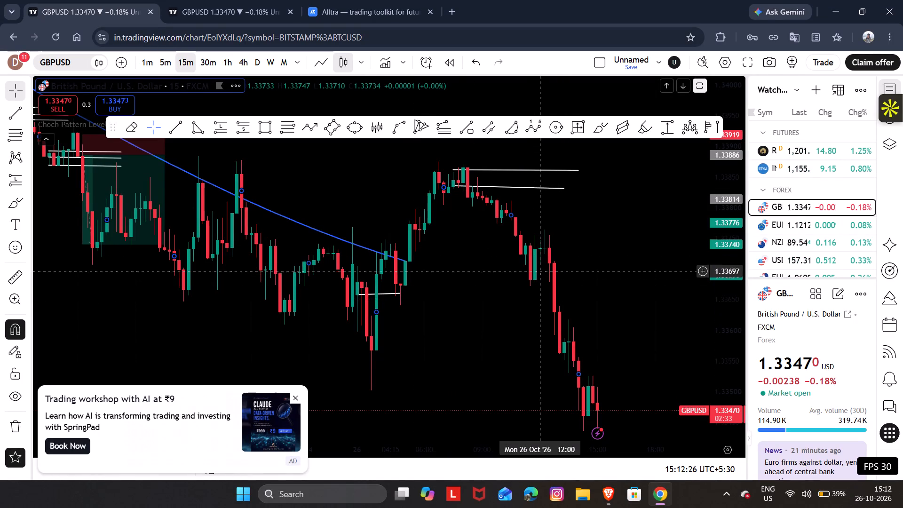
drag(474, 336, 487, 320)
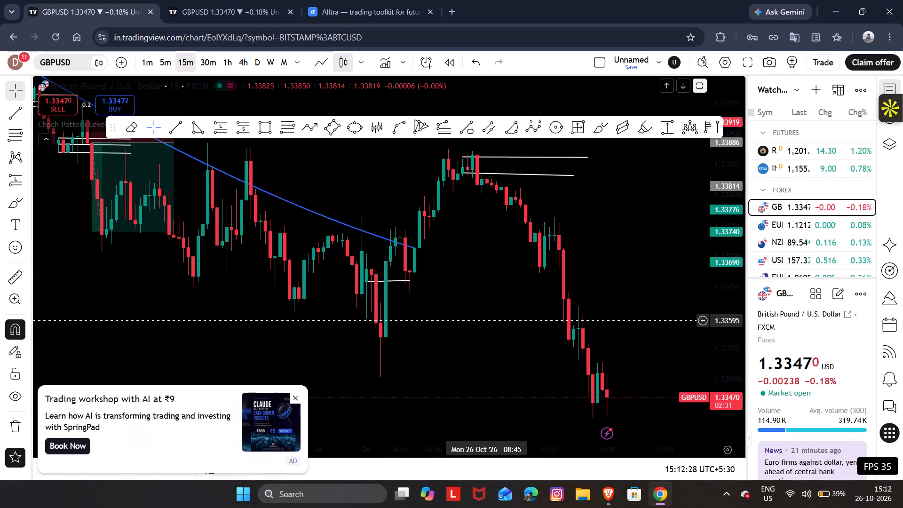
drag(487, 320, 497, 304)
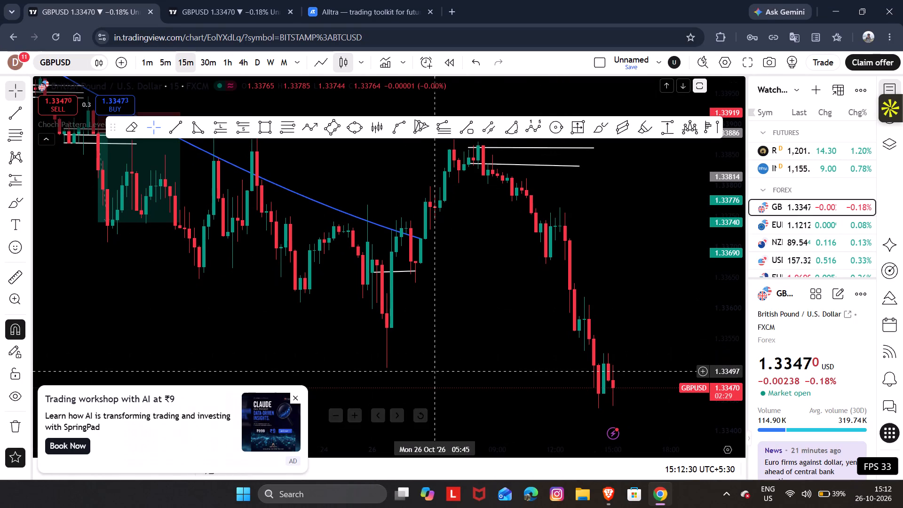
drag(449, 358, 306, 319)
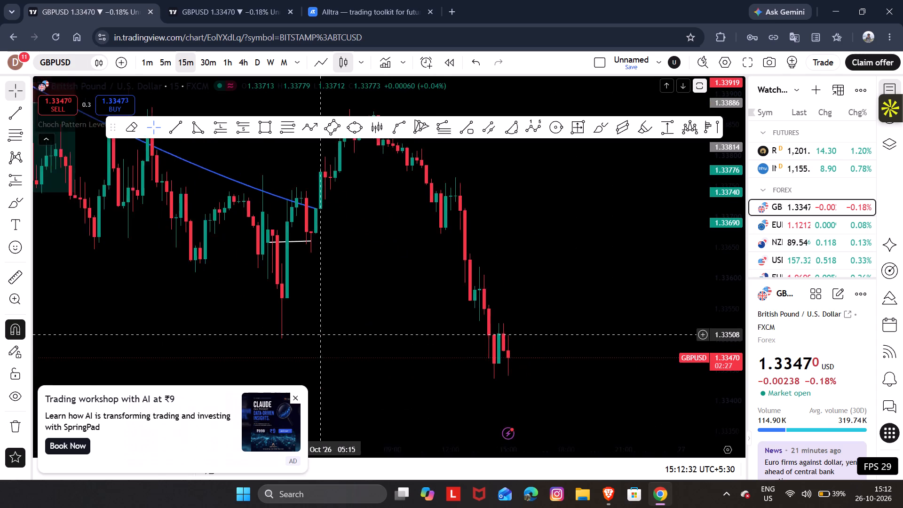
drag(306, 319, 141, 266)
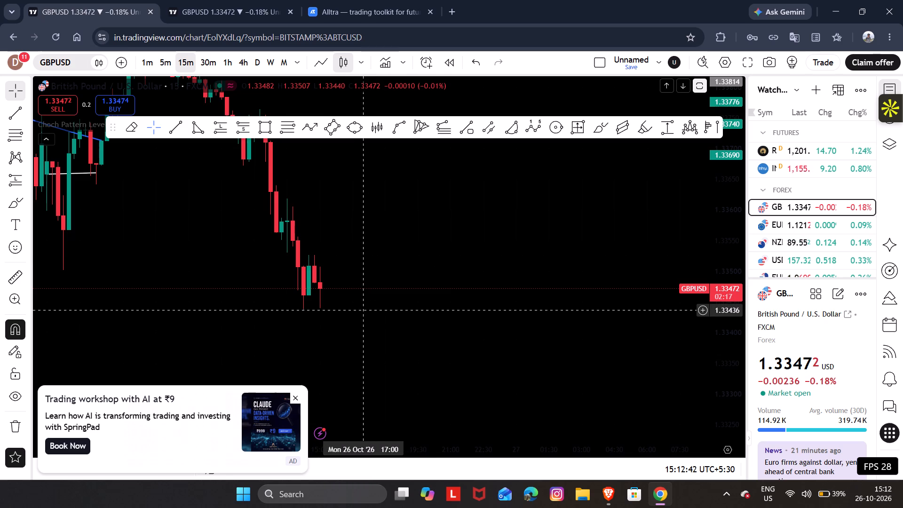
drag(388, 273, 476, 354)
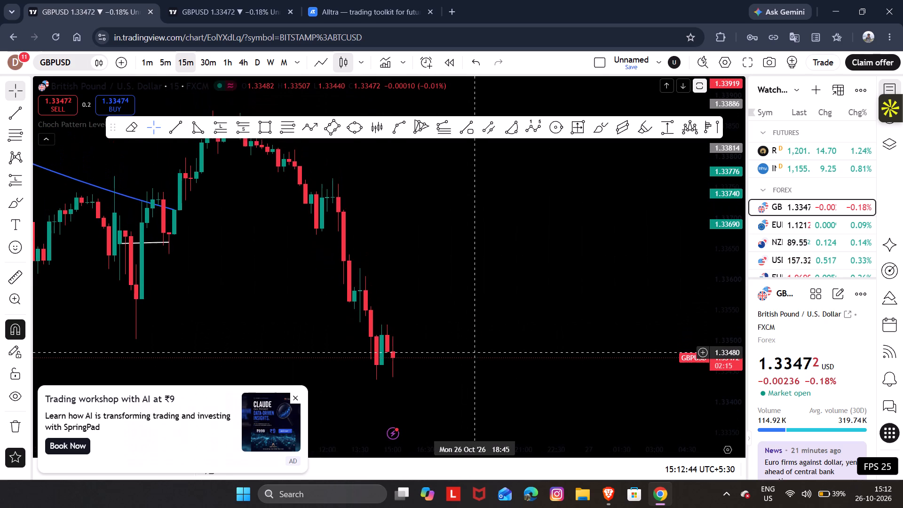
drag(476, 354, 476, 354)
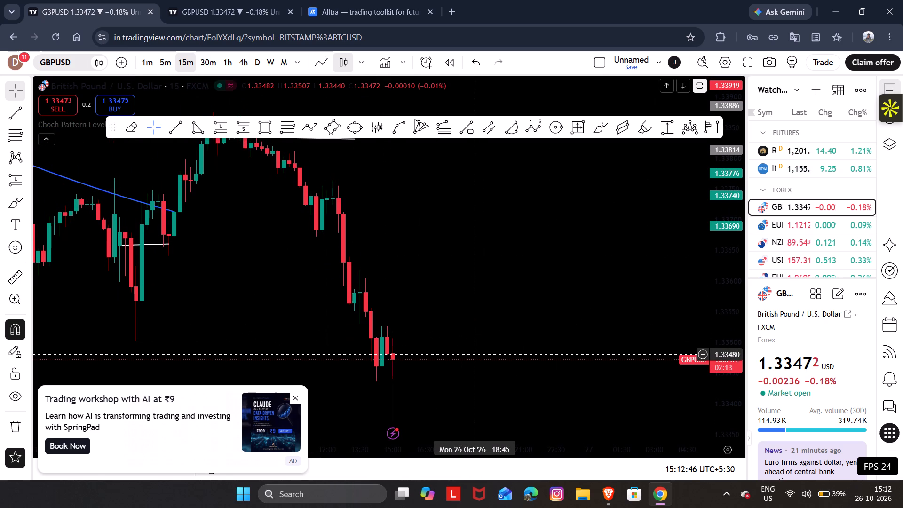
drag(476, 354, 467, 331)
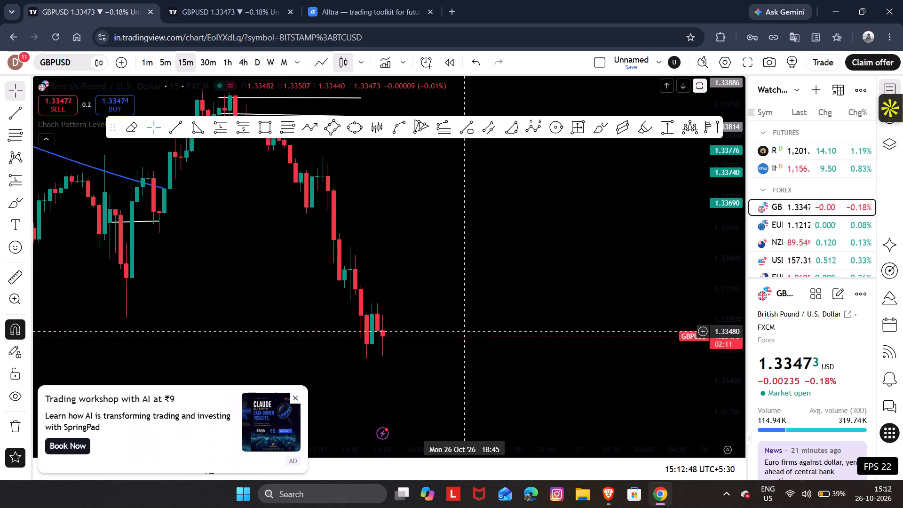
drag(467, 331, 467, 330)
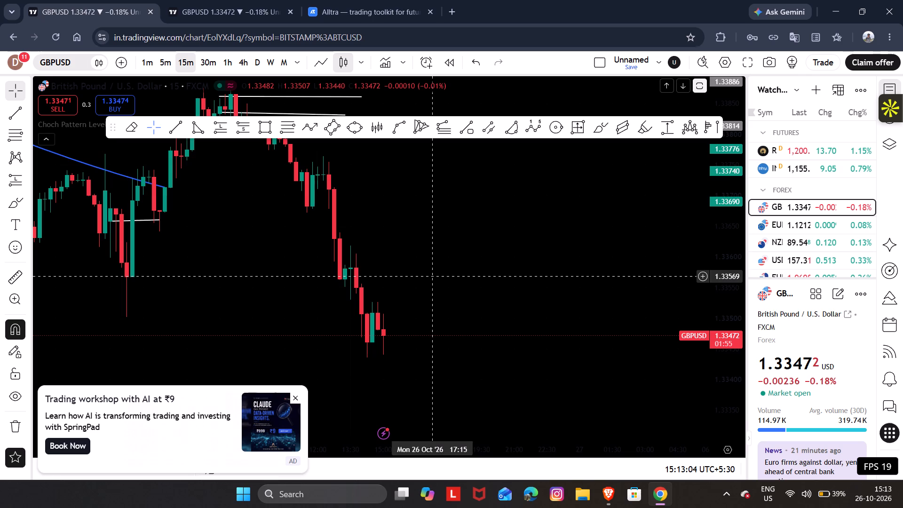
Switch to the Alltra gold session and resume the 15-minute replay from 12:59:59 on 2 Sep.
click(376, 0)
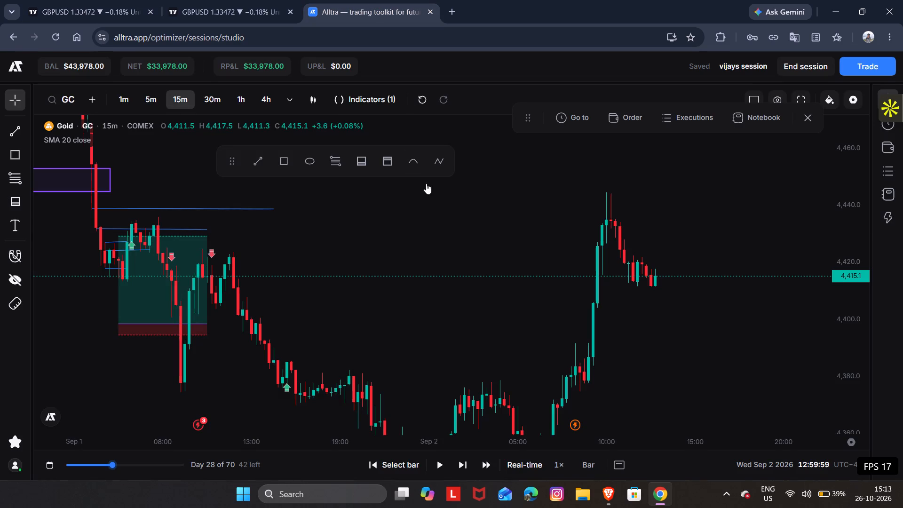
drag(432, 226, 348, 183)
drag(416, 262, 392, 328)
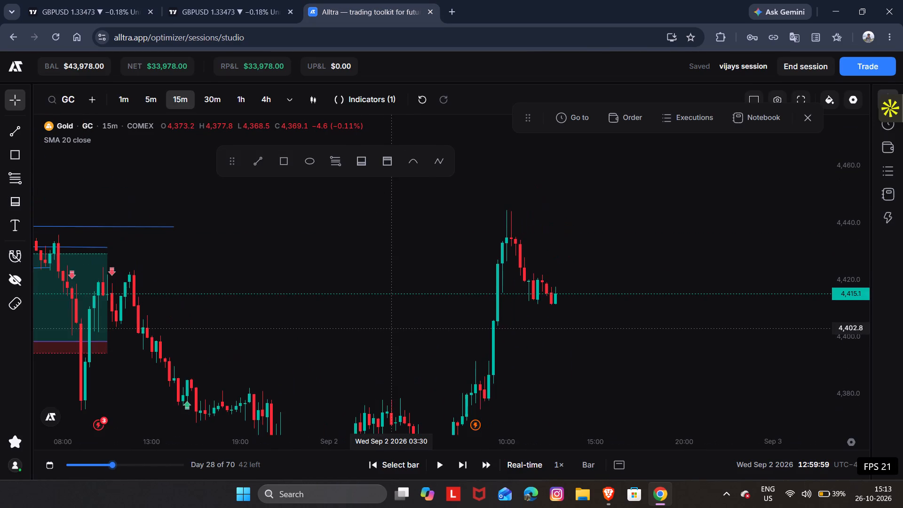
drag(392, 328, 393, 294)
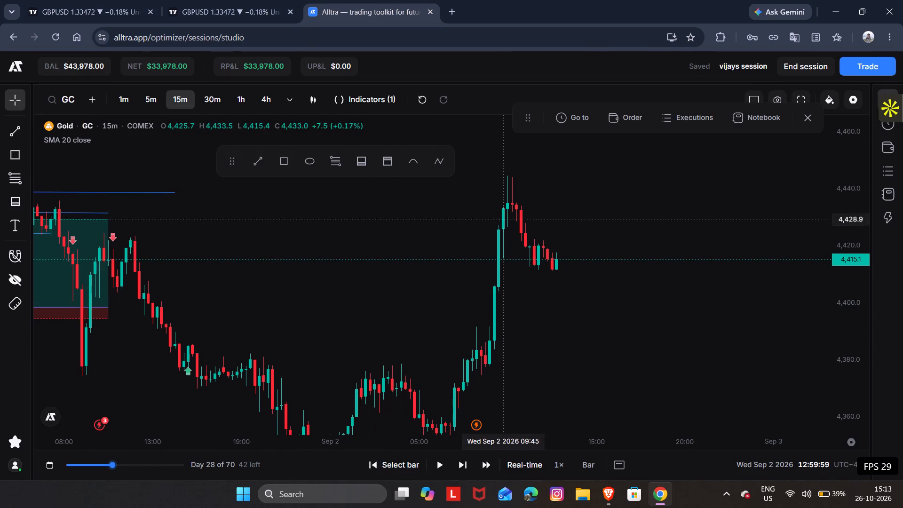
drag(548, 304, 578, 253)
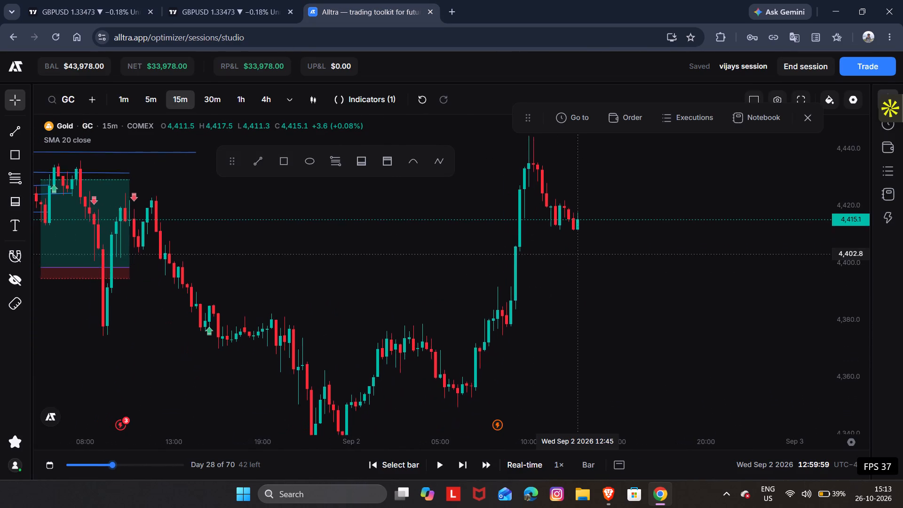
drag(578, 253, 557, 251)
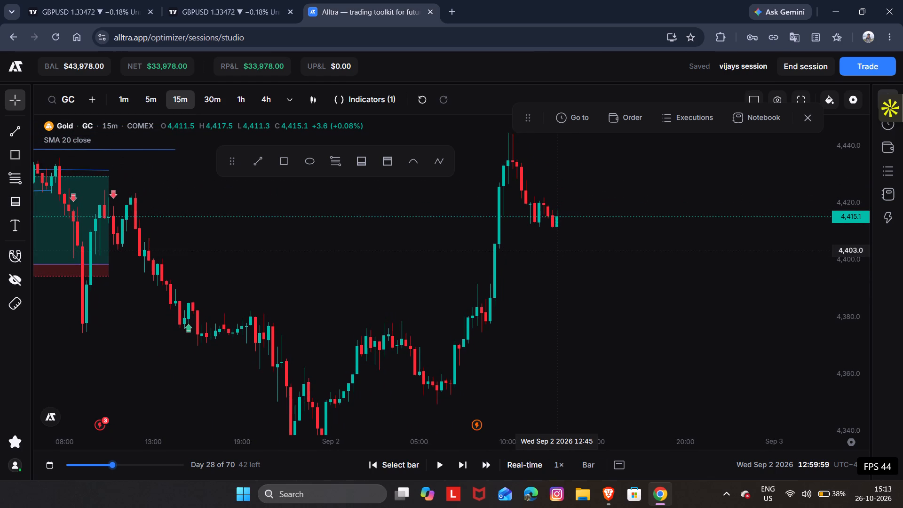
drag(557, 251, 550, 262)
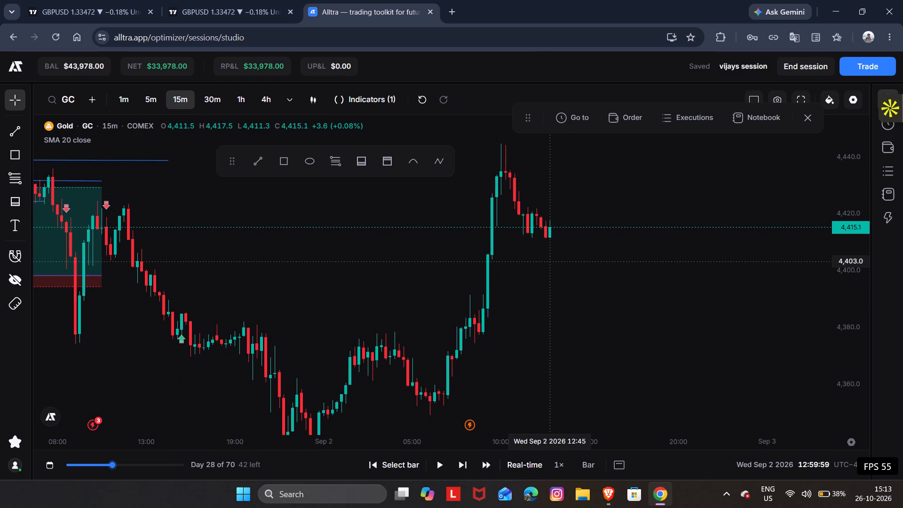
key(space)
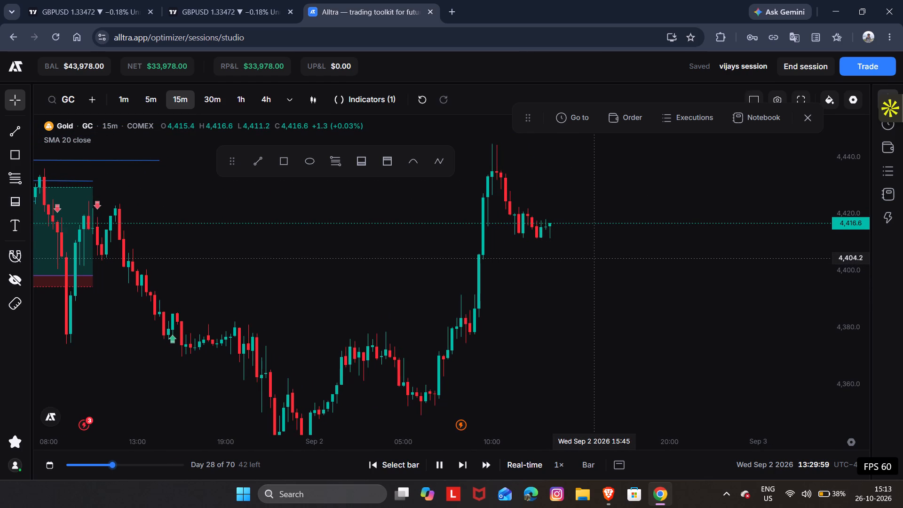
drag(567, 242, 568, 273)
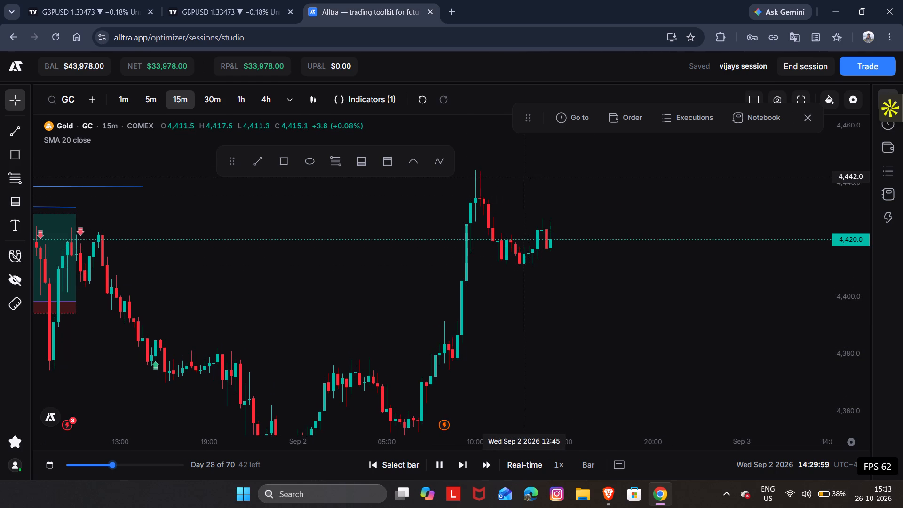
Draw a nearly horizontal trend line at about 4,445 along the 2 Sep swing high, from 10:15 to about 16:15.
click(260, 160)
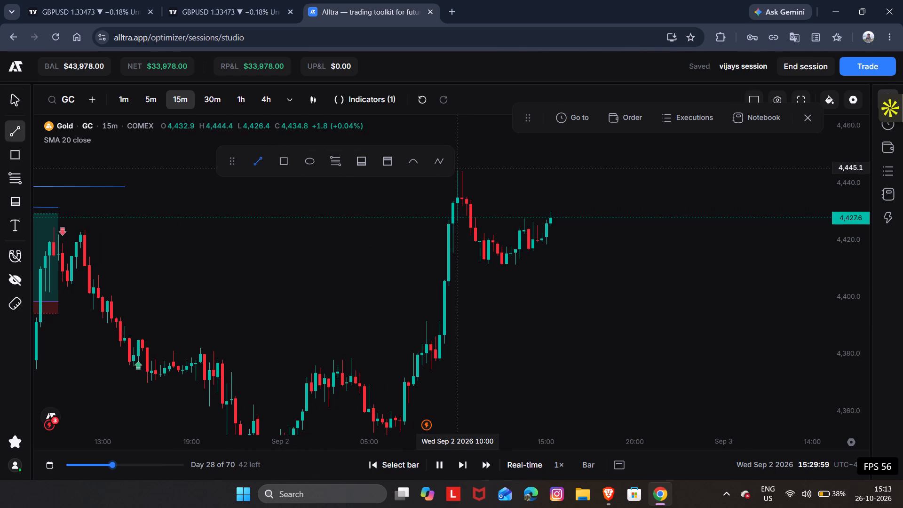
drag(456, 168, 545, 169)
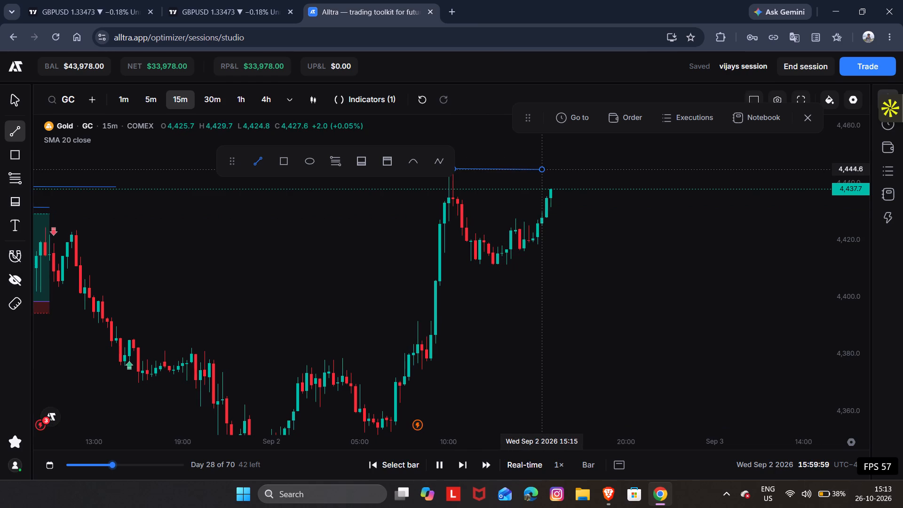
drag(545, 169, 554, 169)
click(554, 169)
drag(592, 205, 614, 234)
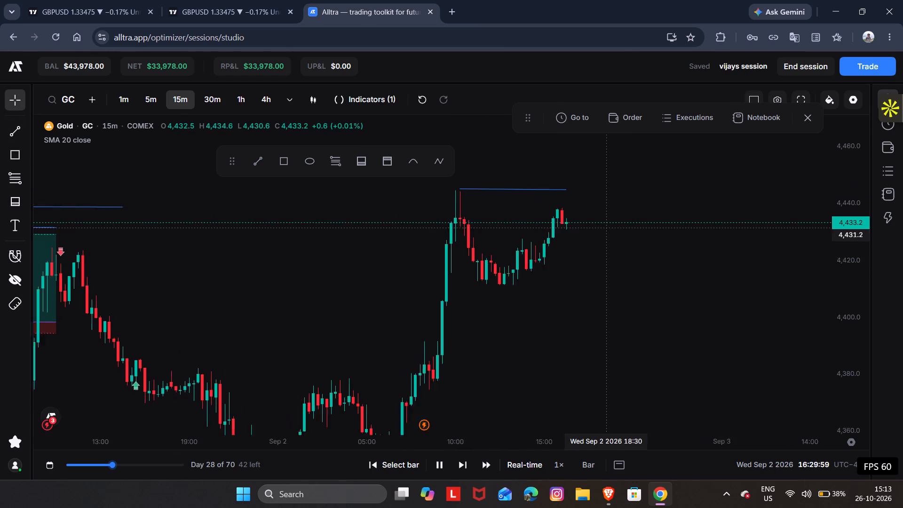
drag(614, 234, 618, 238)
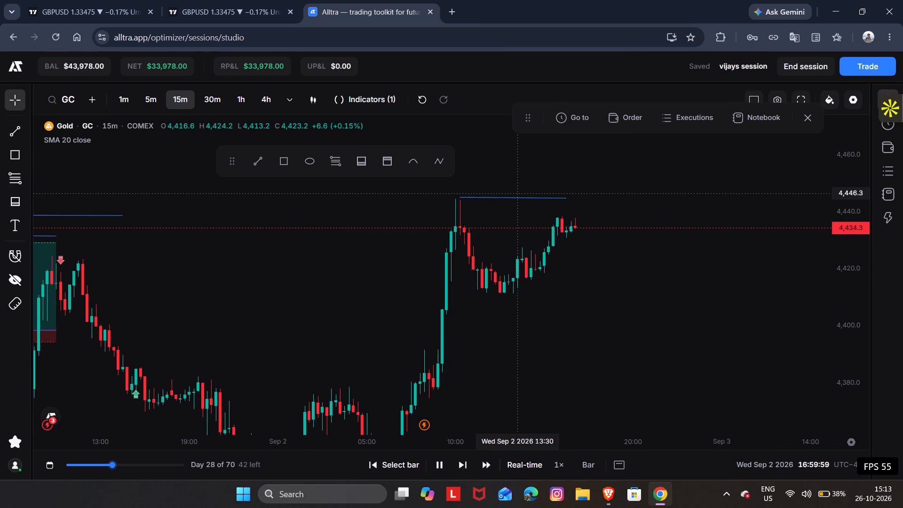
Pause the replay and move the new trend line back one bar to start at 10:00, at about 4,445.
key(space)
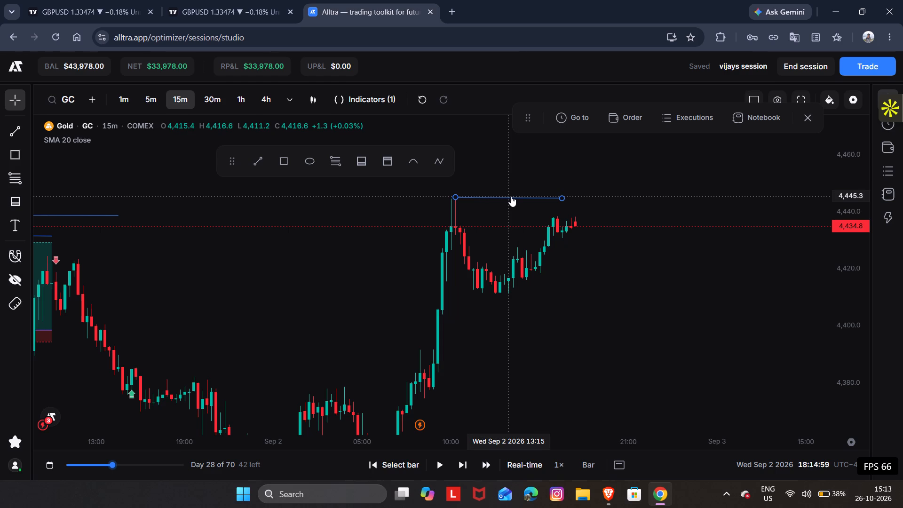
click(511, 196)
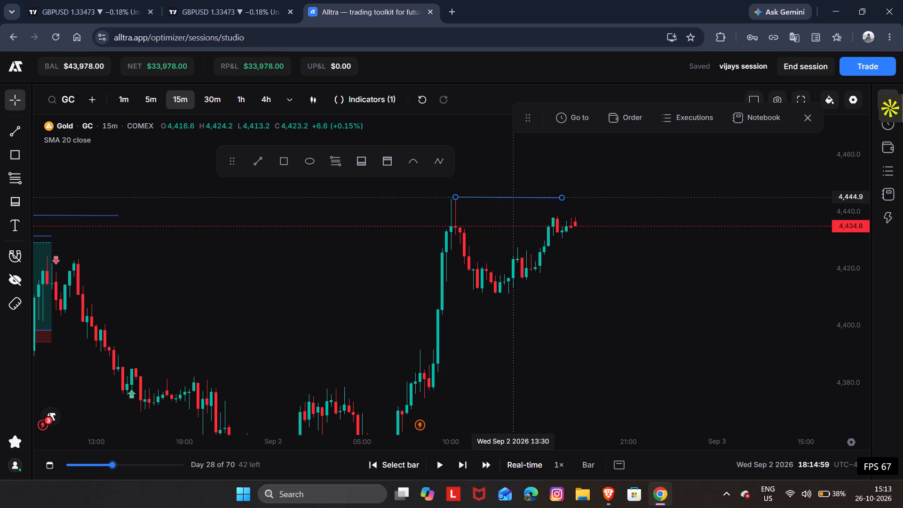
click(518, 210)
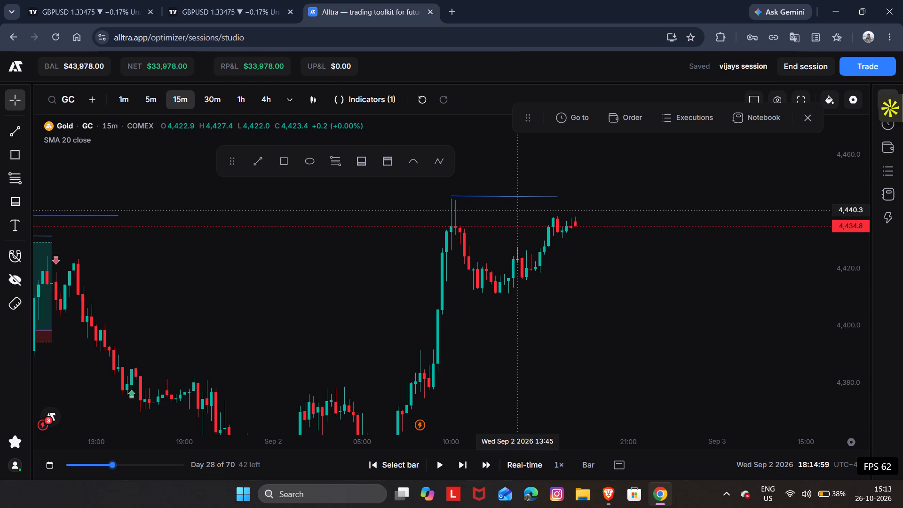
click(504, 195)
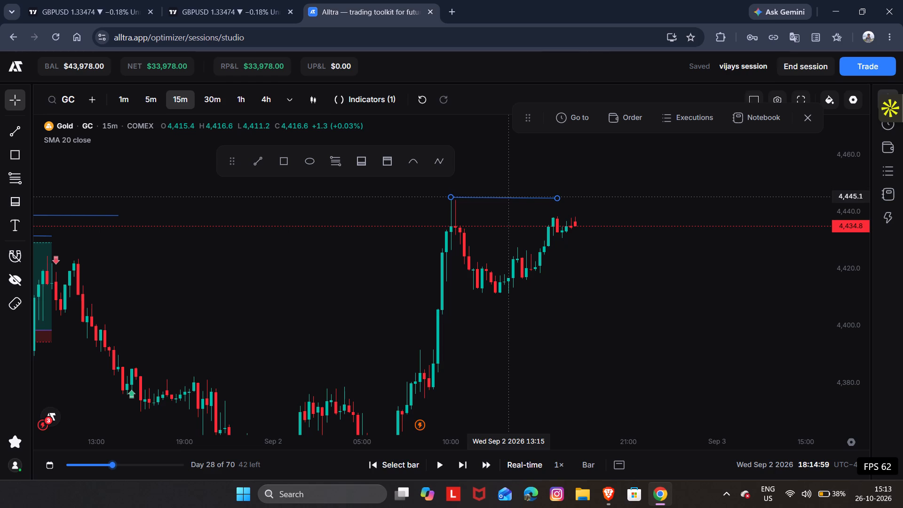
click(515, 200)
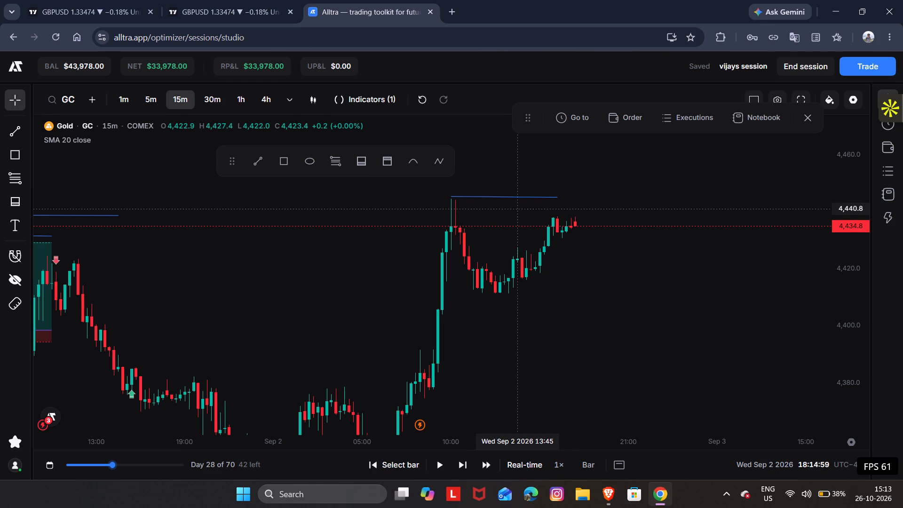
Resume the replay and extend the trend line's end to about 22:30 on 2 Sep, at about 4,445.
key(space)
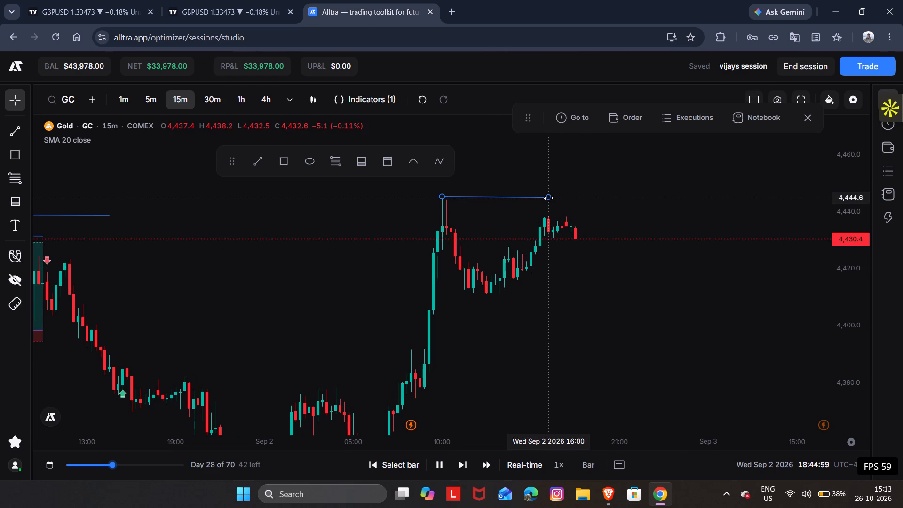
drag(548, 198, 618, 198)
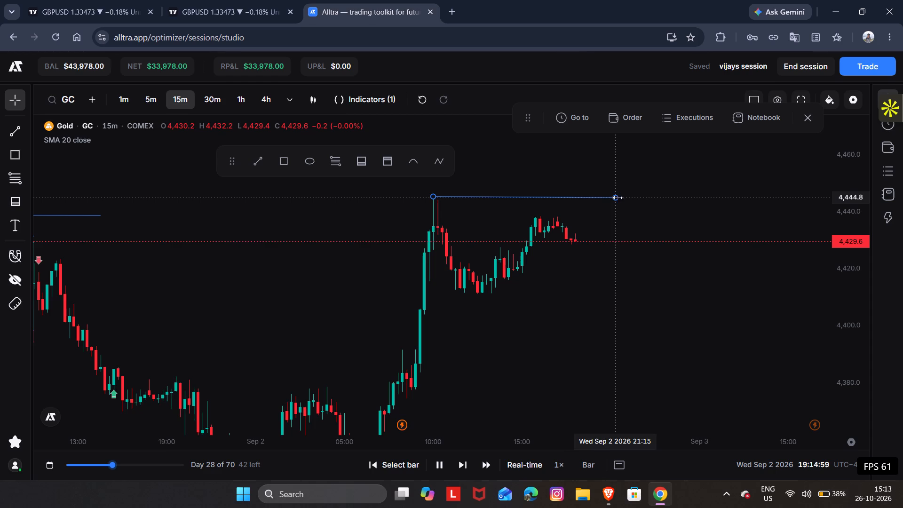
drag(618, 198, 635, 198)
click(635, 198)
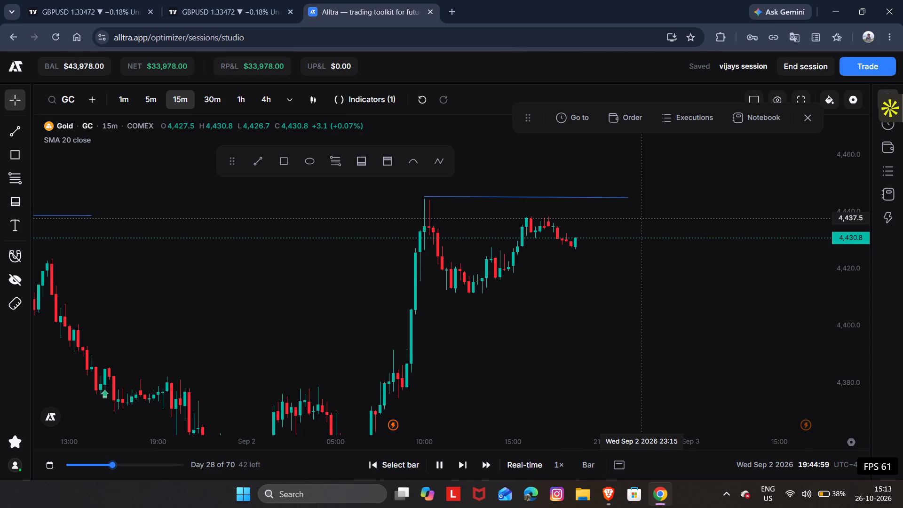
click(642, 218)
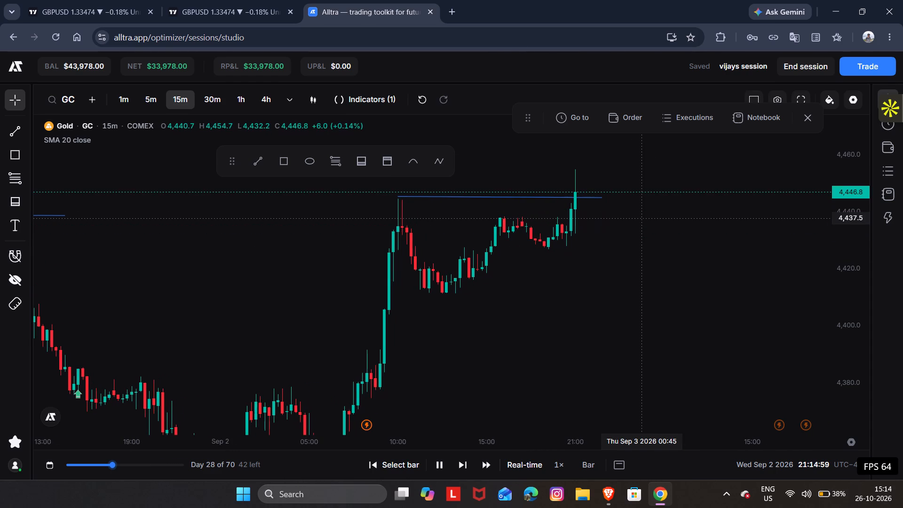
Advance the gold replay, pausing at 21:29:59 and again at 23:14:59 on 2 Sep.
key(space)
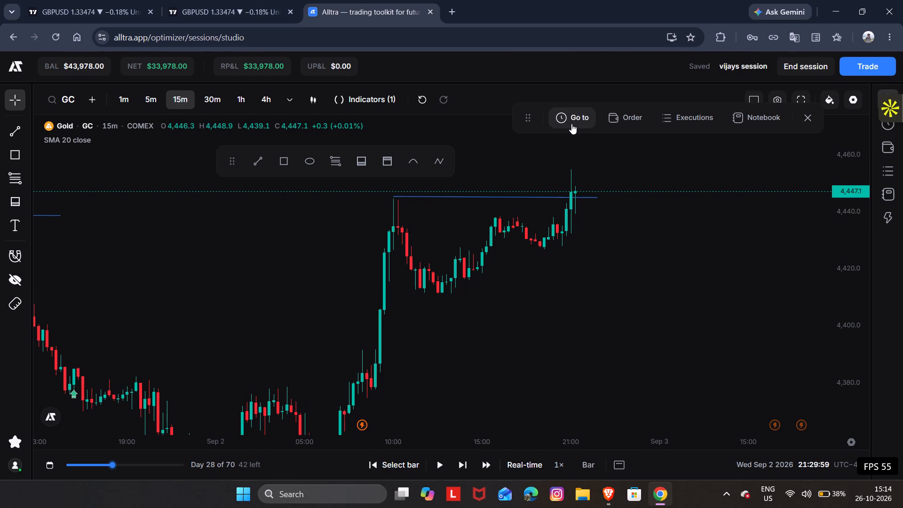
key(space)
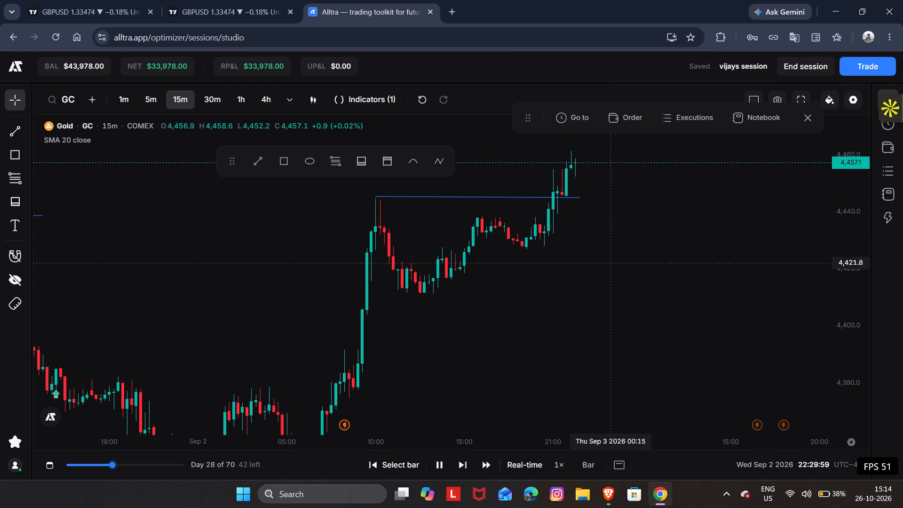
drag(588, 246, 596, 325)
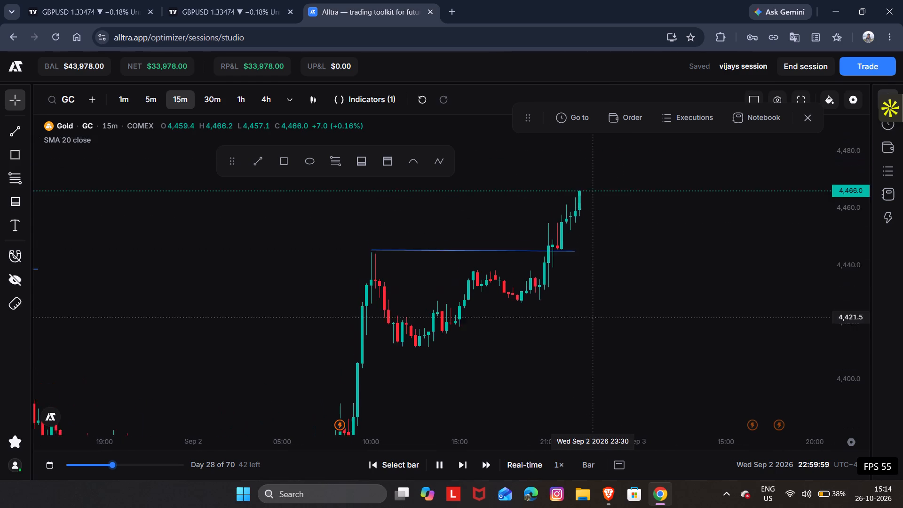
drag(596, 325, 596, 327)
key(space)
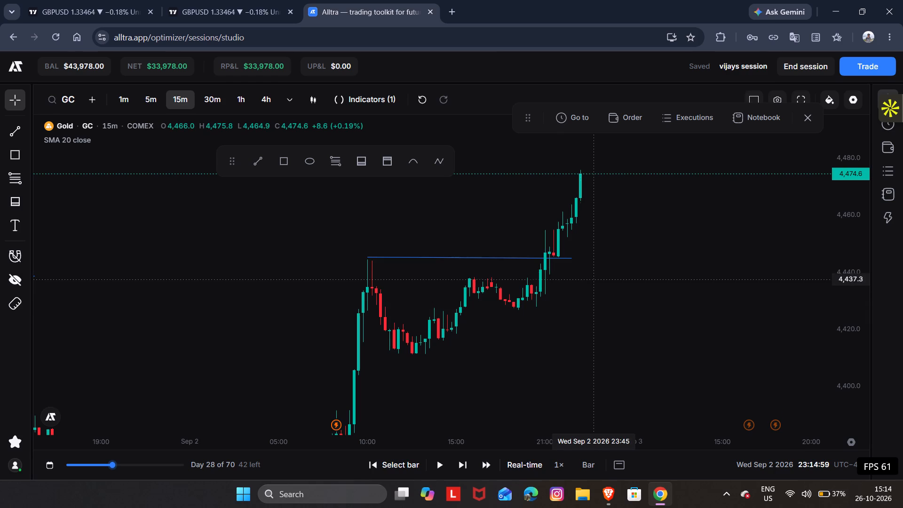
Examine gold's 1–2 Sep price action around the trend line at 4,445 and the earlier marked-up trades.
drag(595, 281, 605, 290)
drag(582, 282, 590, 291)
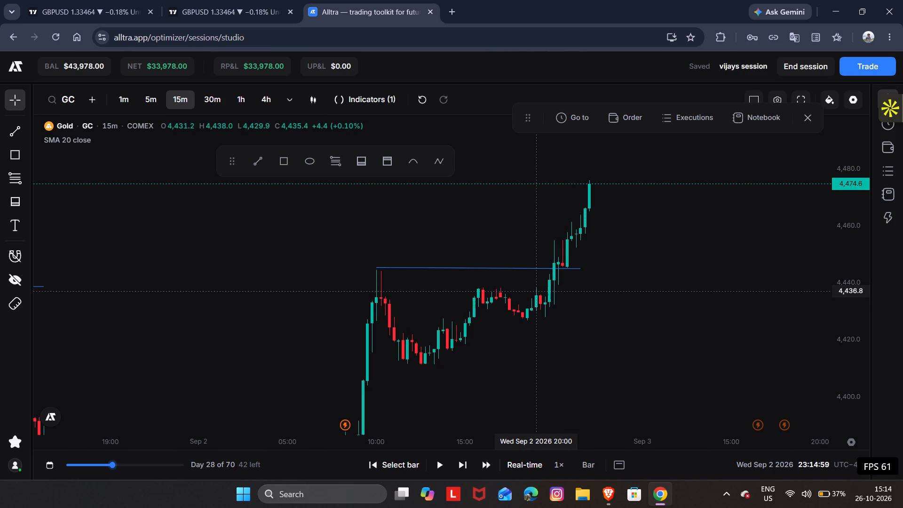
drag(592, 289, 666, 244)
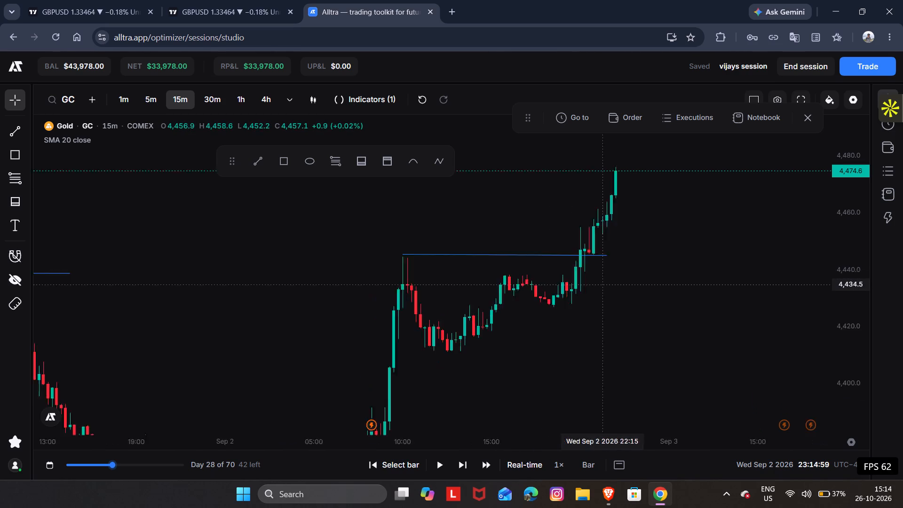
drag(666, 244, 902, 220)
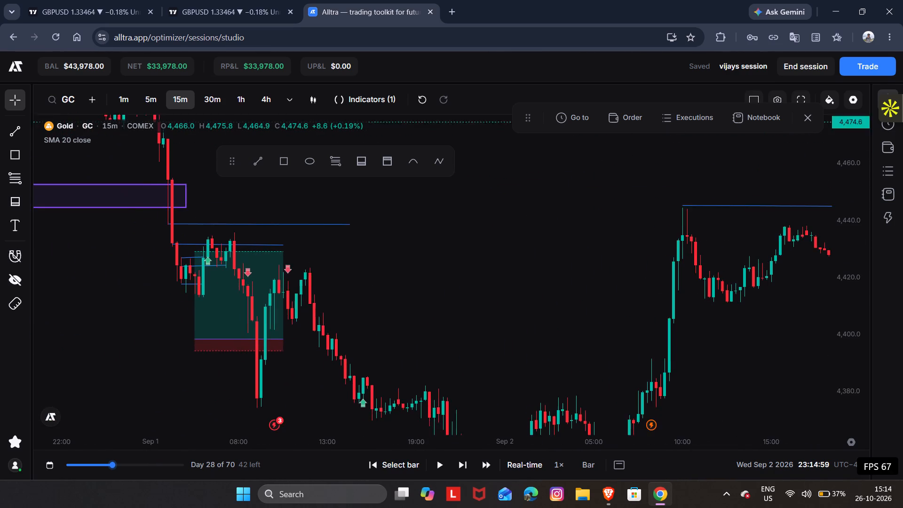
drag(902, 220, 661, 298)
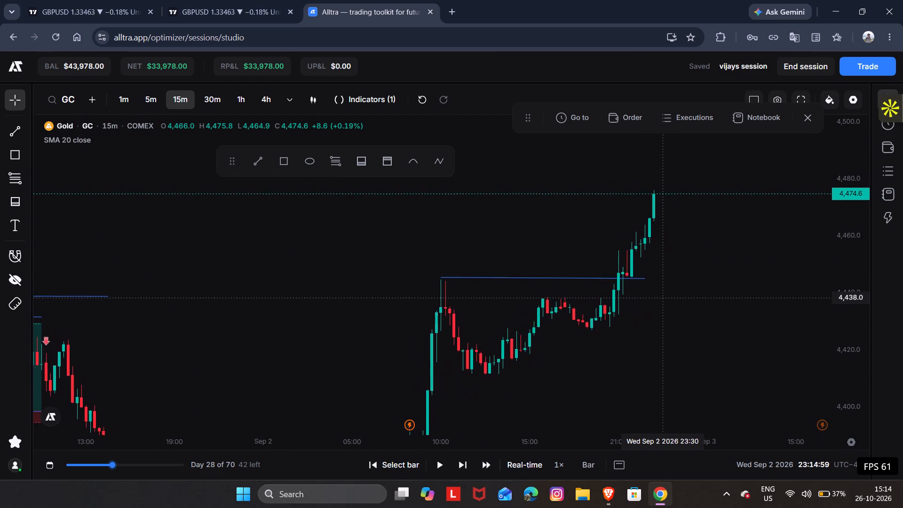
drag(661, 298, 761, 291)
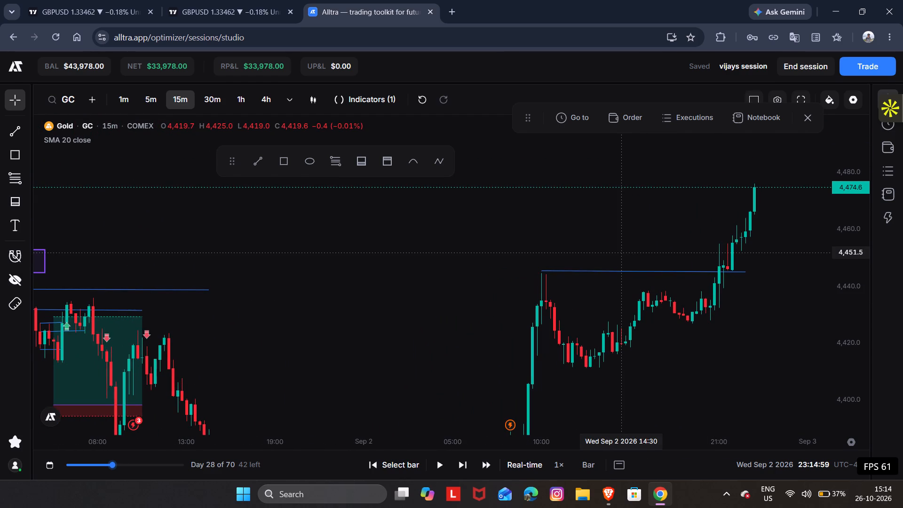
drag(621, 253, 518, 261)
drag(518, 261, 513, 273)
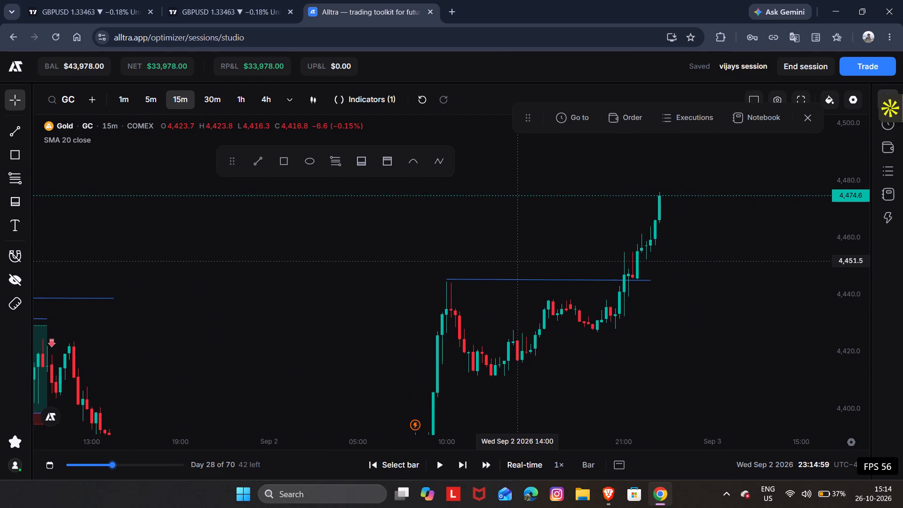
drag(513, 273, 508, 282)
Advance the gold replay, pausing at 23:59:59 on 2 Sep and again at 02:59:59 on 3 Sep.
click(508, 282)
click(508, 282)
key(space)
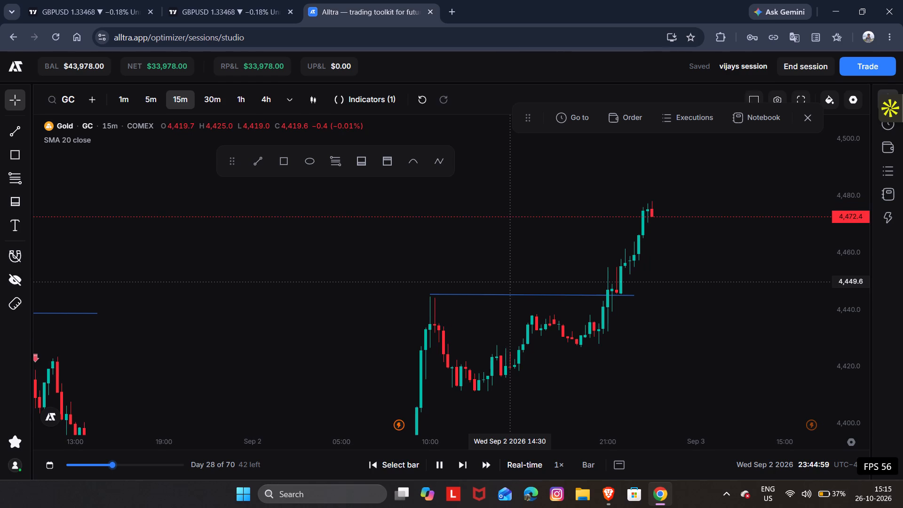
key(space)
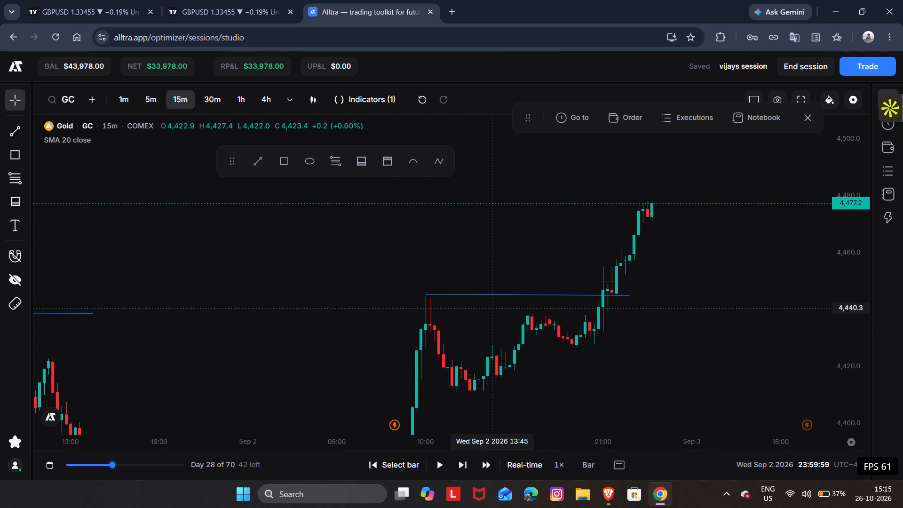
drag(511, 236, 456, 277)
key(space)
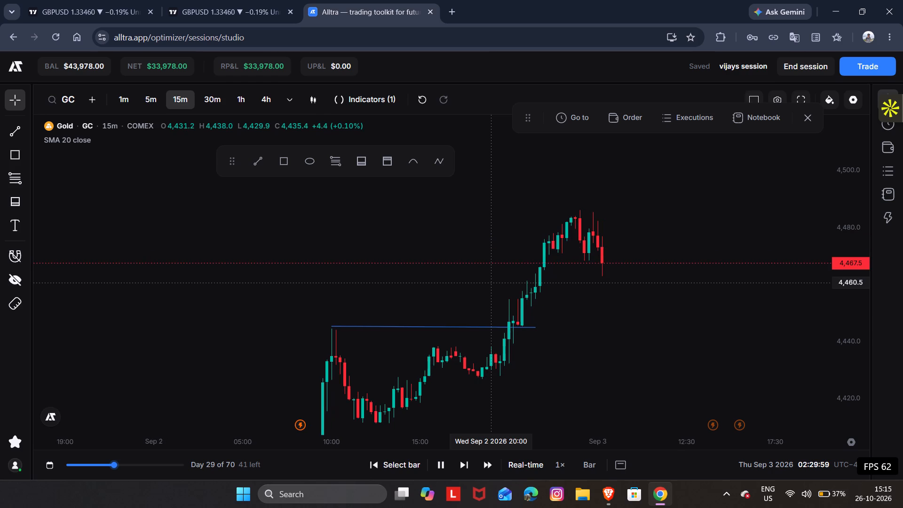
key(space)
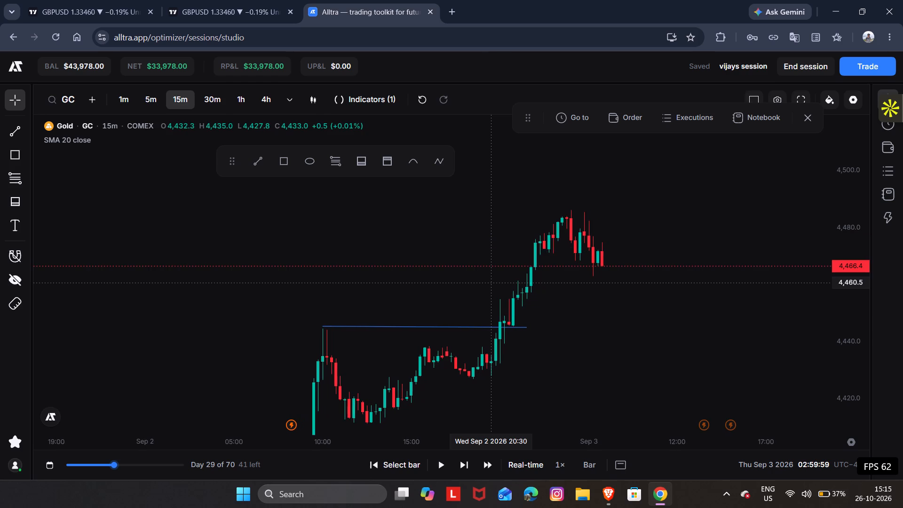
Switch to the second TradingView chart and change its symbol from GBPUSD to EURUSD.
click(214, 0)
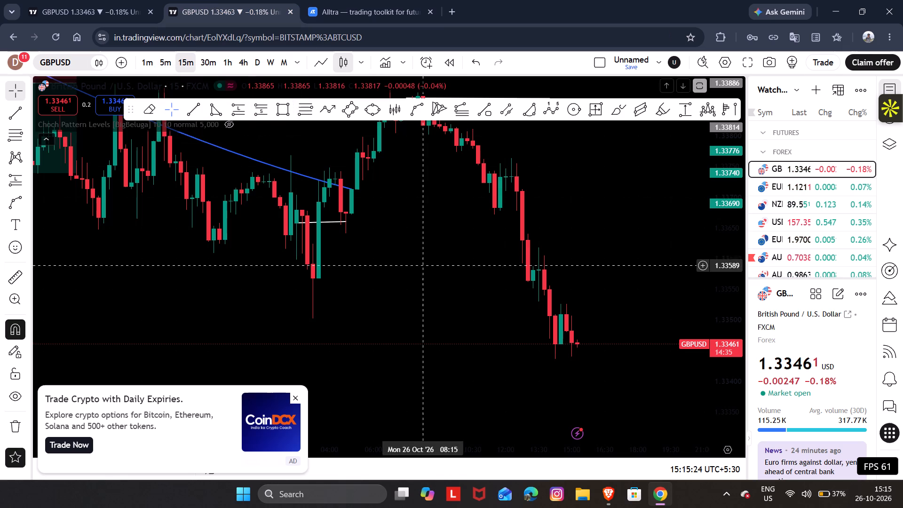
drag(414, 273, 448, 303)
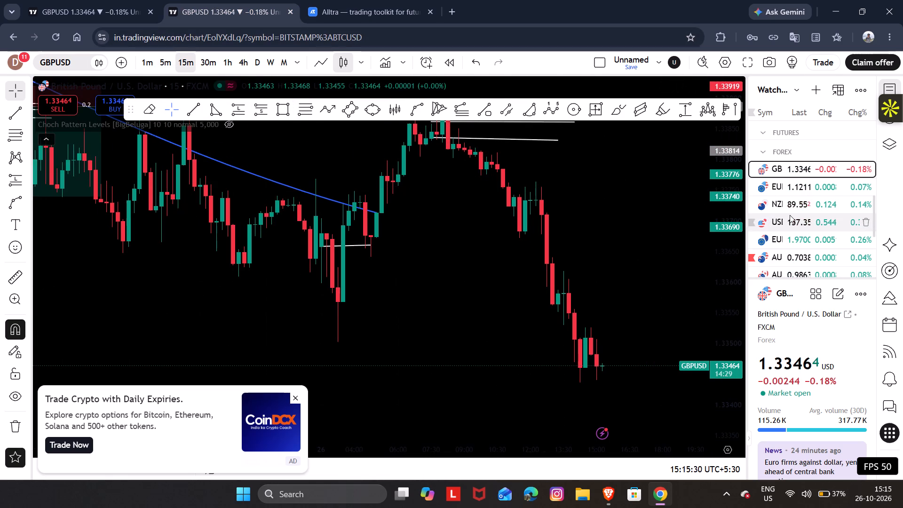
click(788, 183)
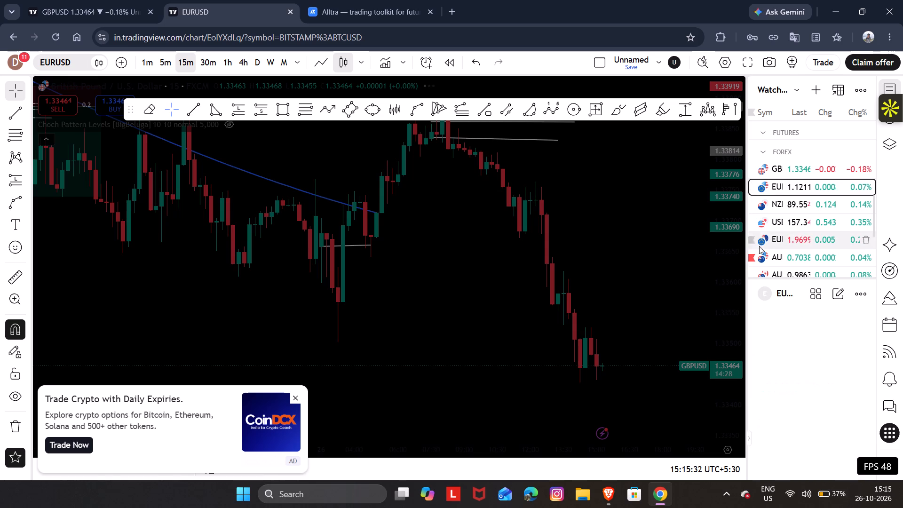
drag(648, 231, 653, 244)
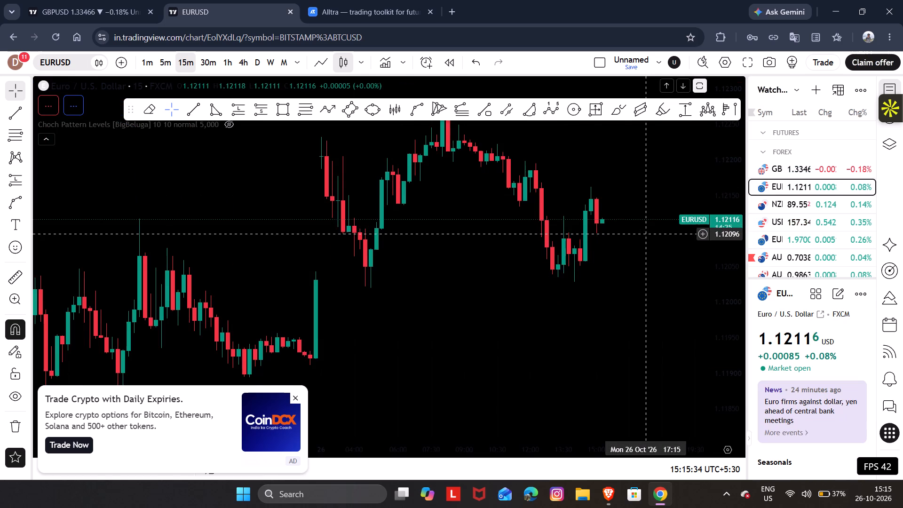
drag(653, 244, 651, 274)
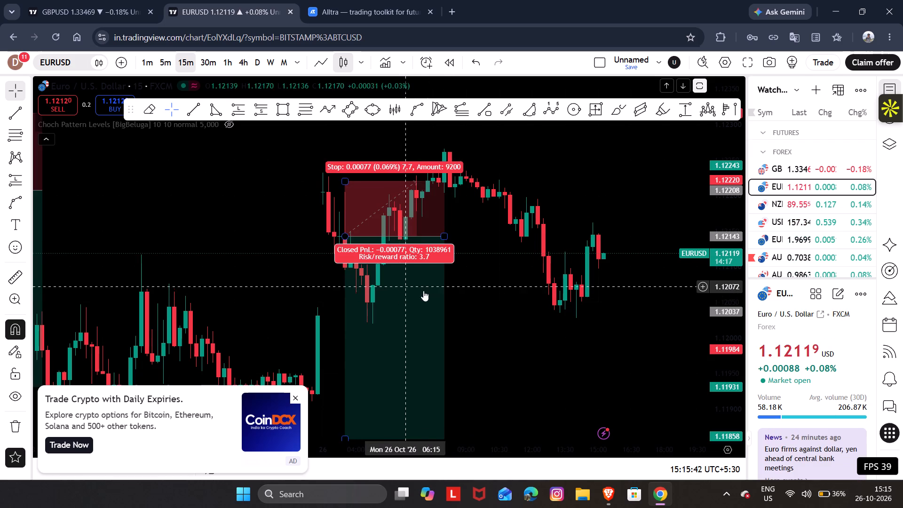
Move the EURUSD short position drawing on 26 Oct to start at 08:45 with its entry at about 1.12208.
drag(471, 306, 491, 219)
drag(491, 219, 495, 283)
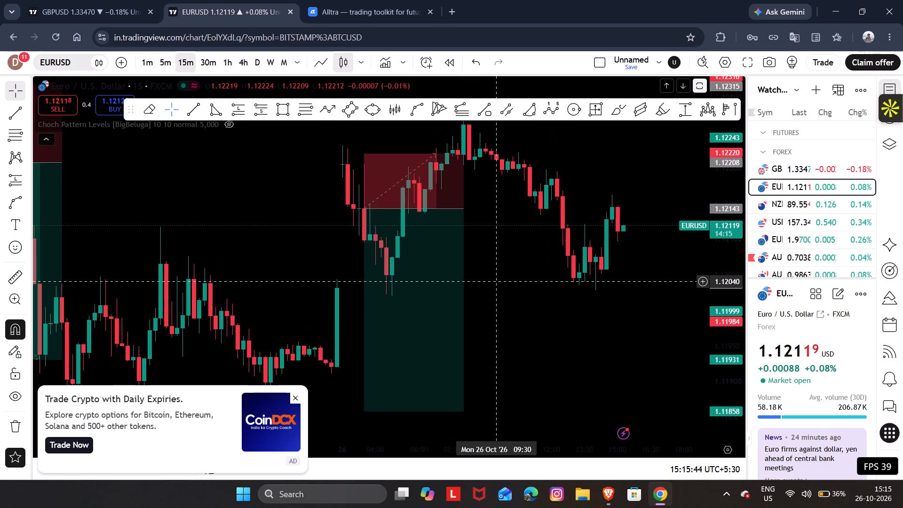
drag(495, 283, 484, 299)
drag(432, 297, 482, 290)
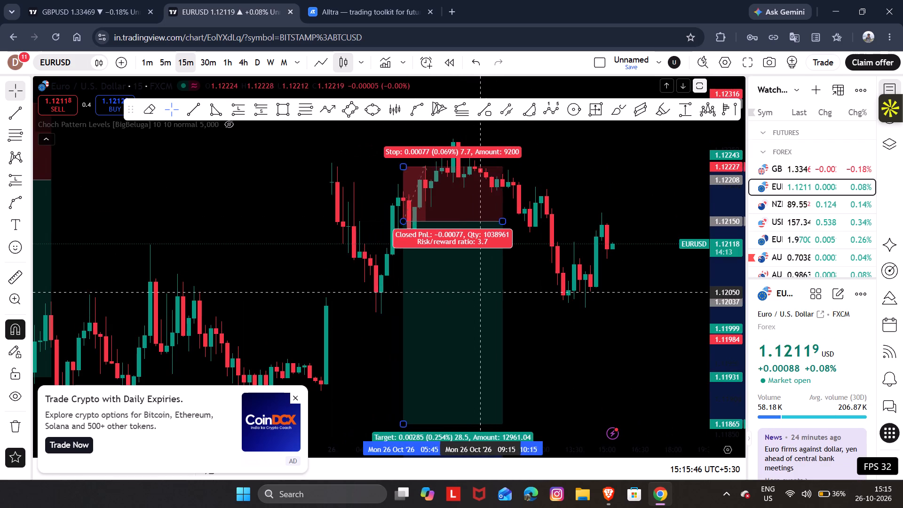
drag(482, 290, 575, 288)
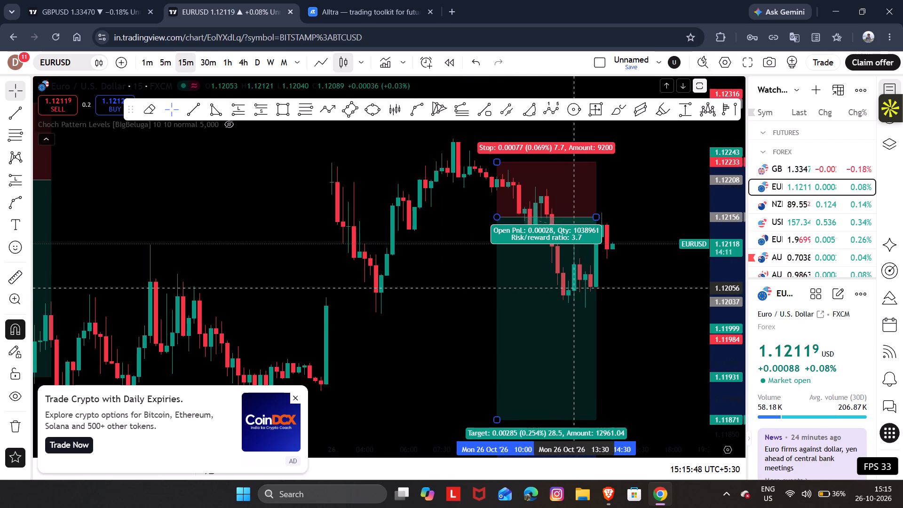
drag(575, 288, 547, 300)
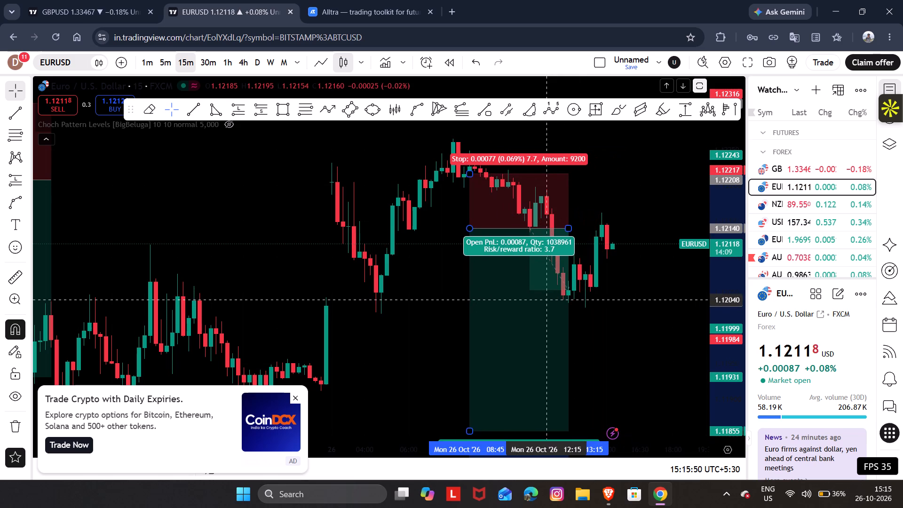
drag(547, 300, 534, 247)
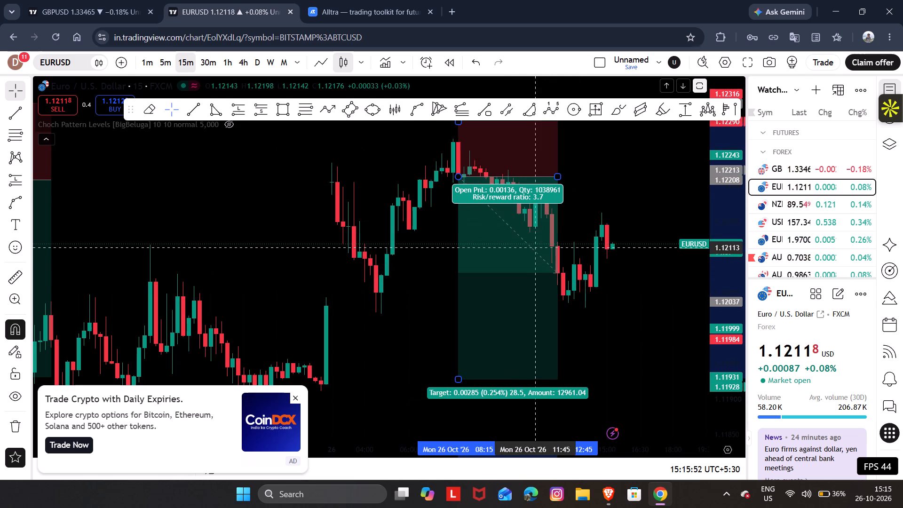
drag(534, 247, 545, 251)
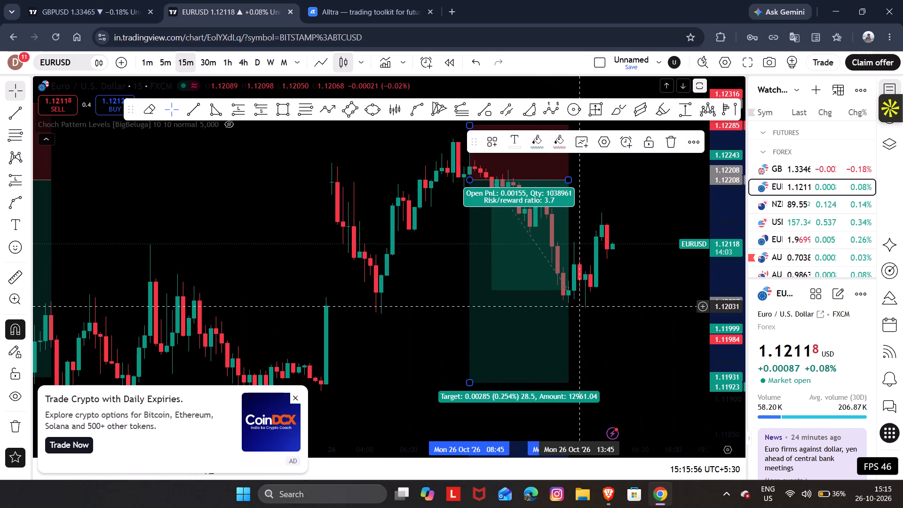
Delete the short position drawing that starts at 08:45 on 26 Oct from the EURUSD chart.
click(578, 306)
click(555, 304)
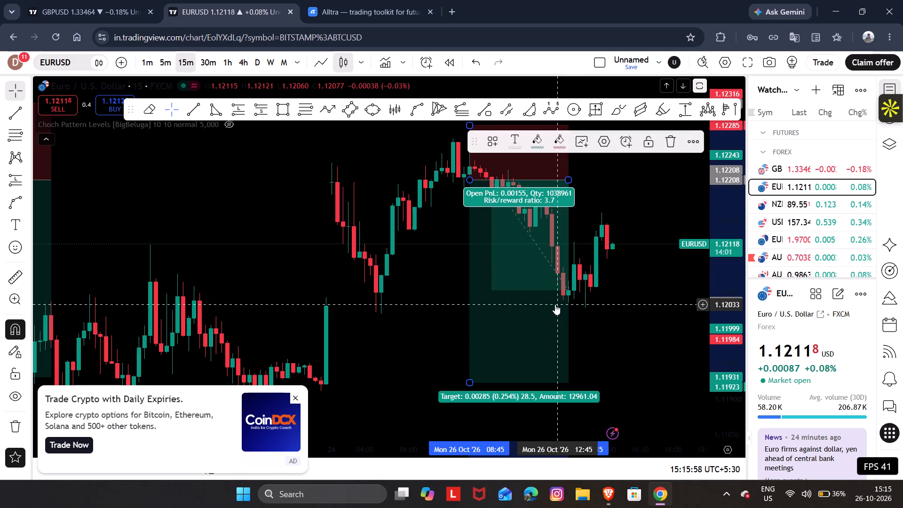
click(675, 137)
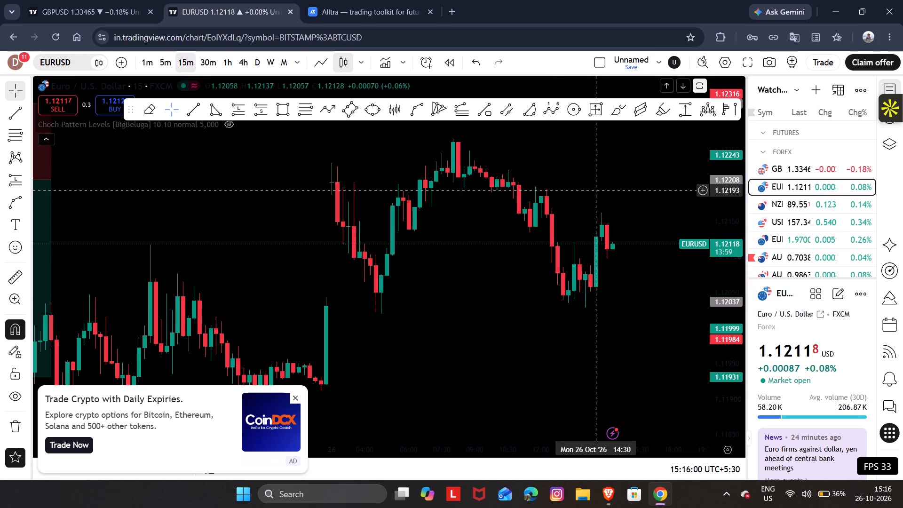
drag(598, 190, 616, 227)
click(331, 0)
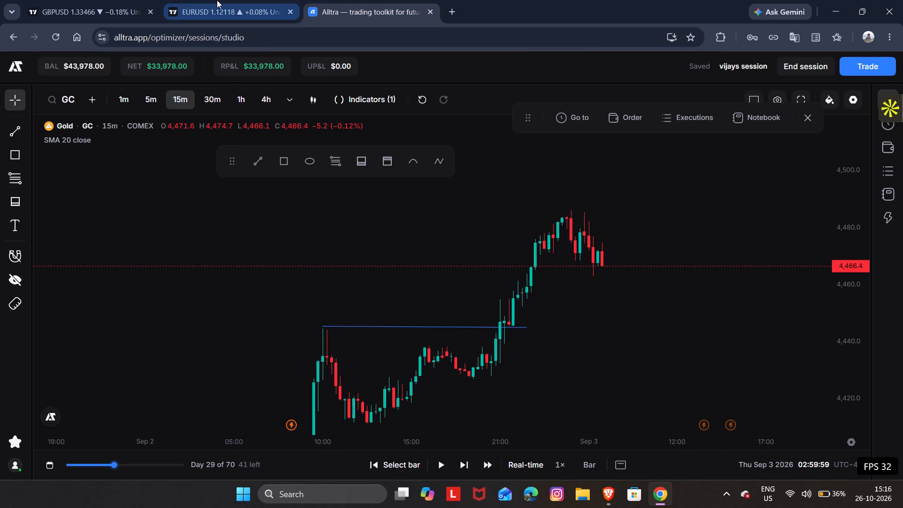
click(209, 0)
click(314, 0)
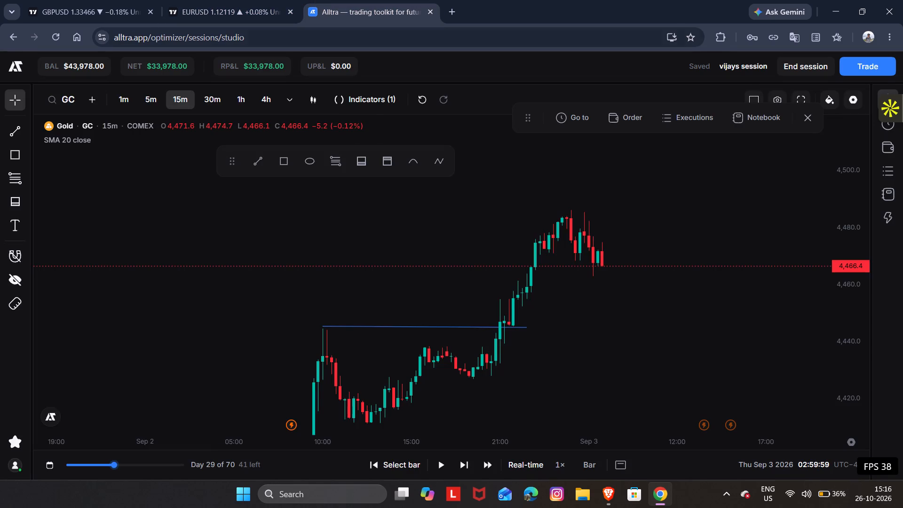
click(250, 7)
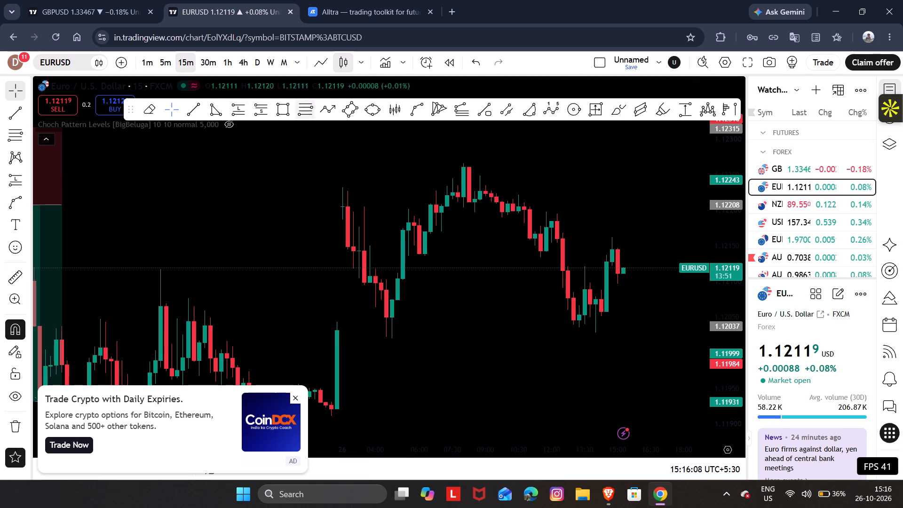
Draw a nearly horizontal EURUSD trend line from the 26 Oct 08:00 high at about 1.12266 to 13:00 at about 1.12271.
drag(286, 176, 245, 190)
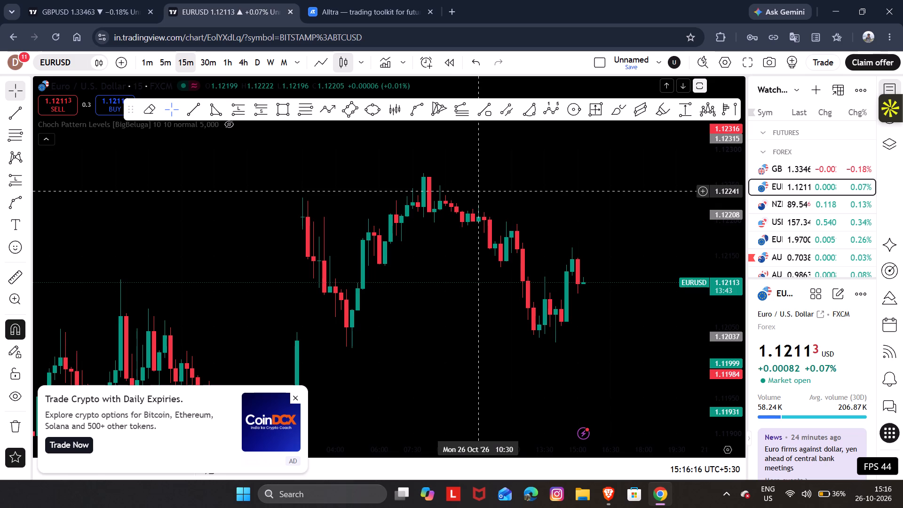
click(193, 115)
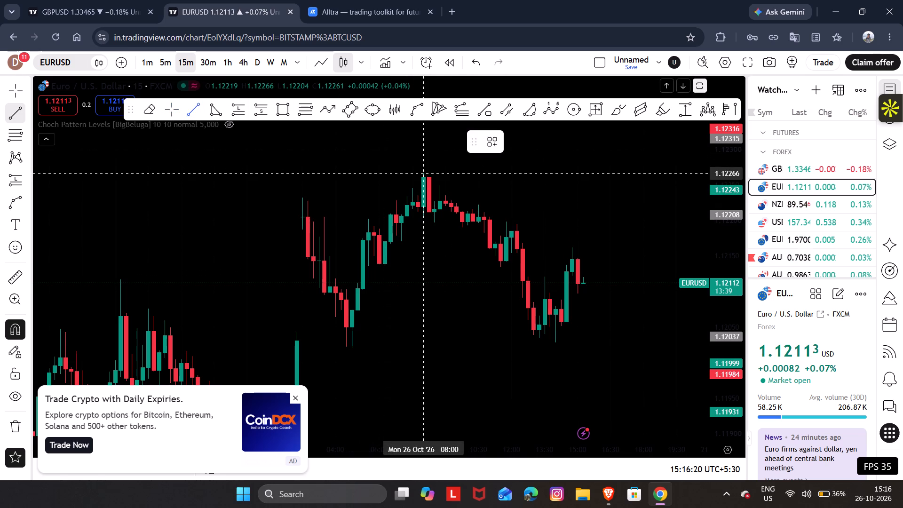
drag(422, 171, 534, 170)
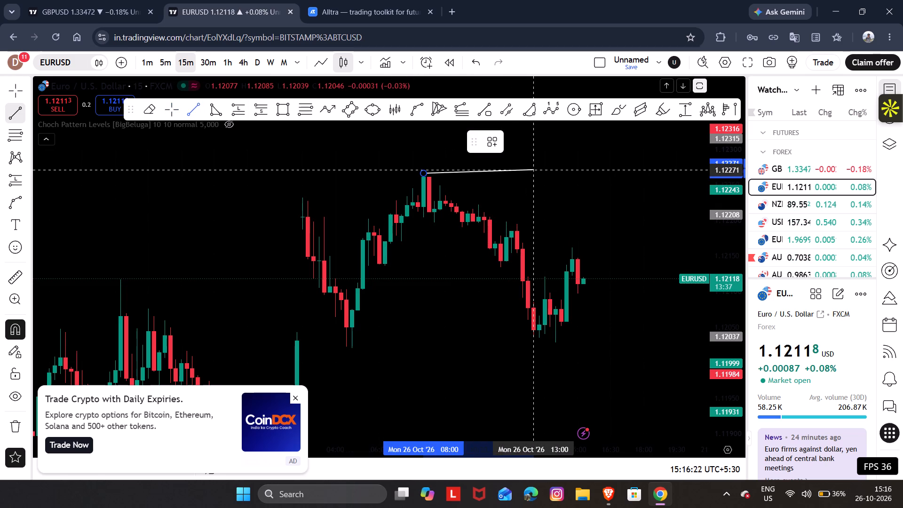
drag(534, 170, 535, 170)
click(535, 170)
click(552, 190)
Draw a horizontal EURUSD trend line at about 1.12197 from 26 Oct 08:30 to 13:15.
drag(552, 190, 505, 149)
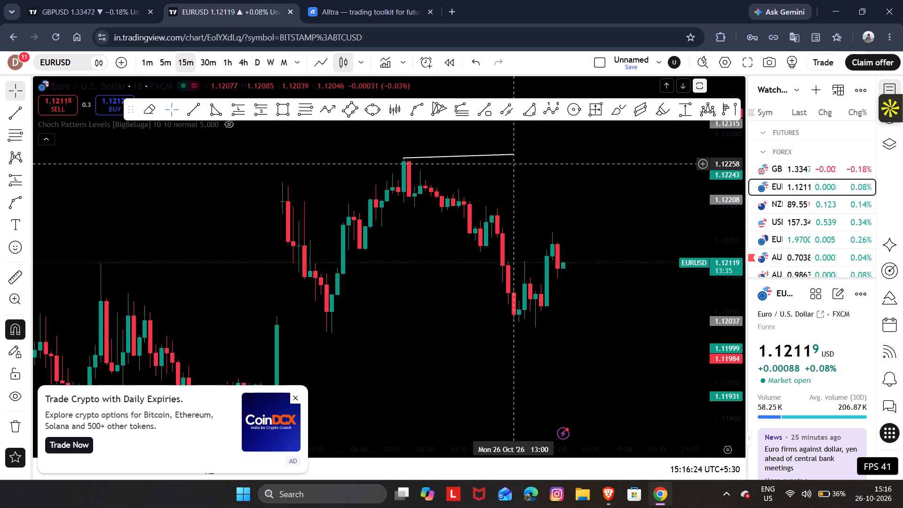
drag(505, 149, 503, 144)
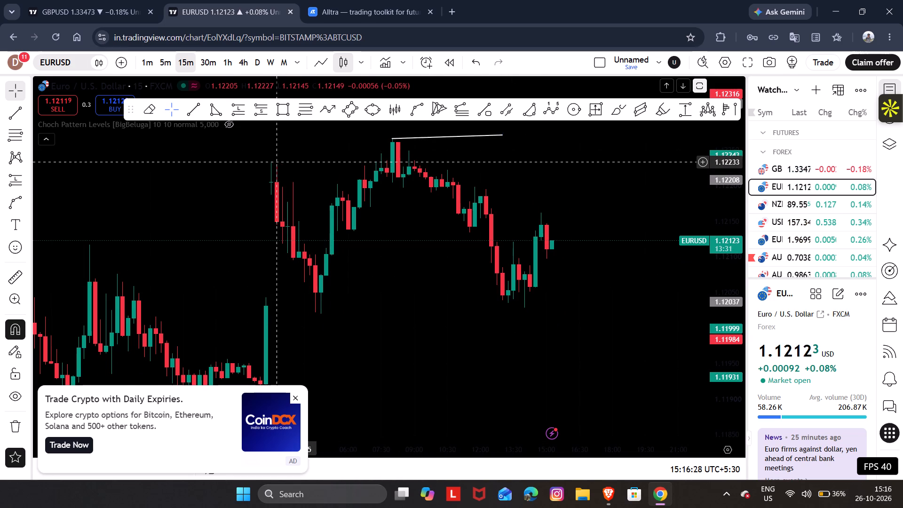
drag(420, 202, 427, 211)
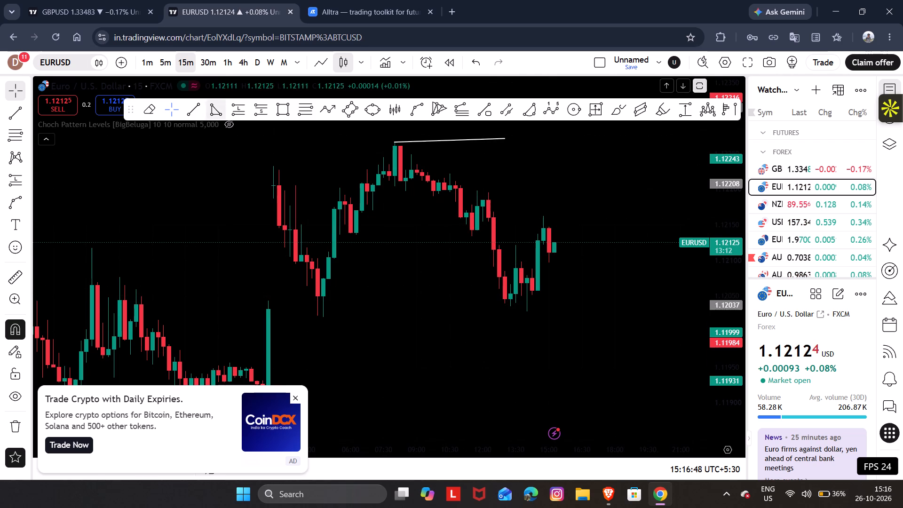
click(196, 110)
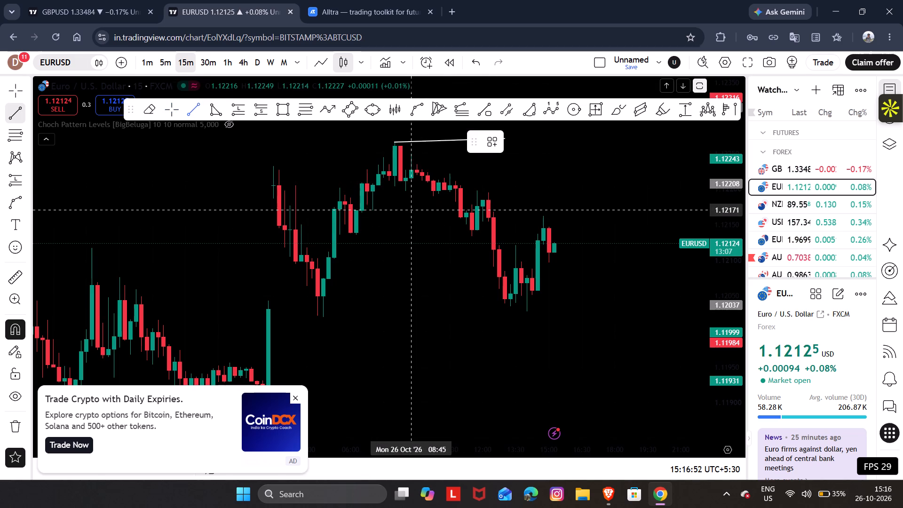
drag(406, 207, 459, 201)
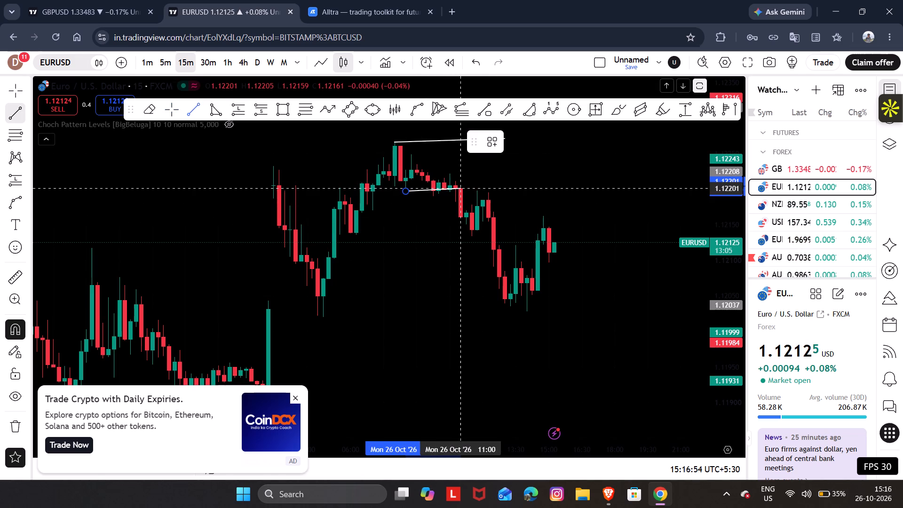
drag(459, 201, 475, 199)
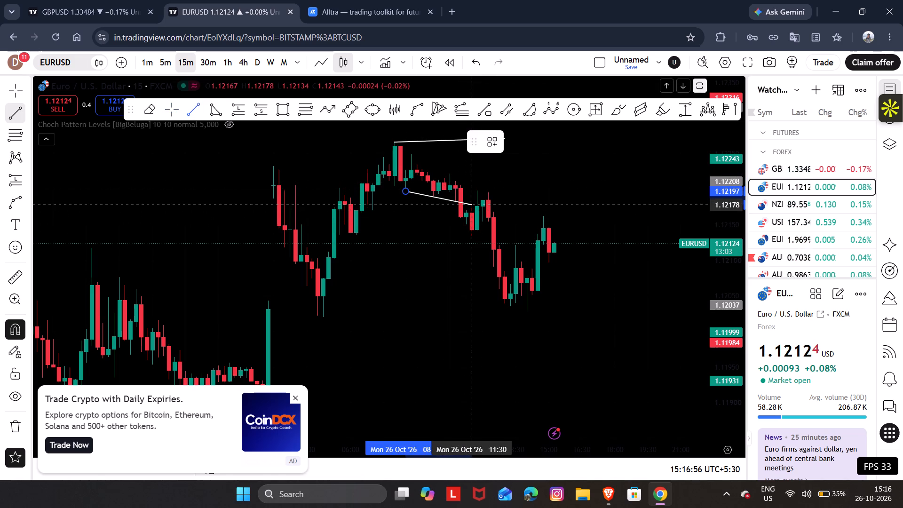
drag(475, 199, 482, 177)
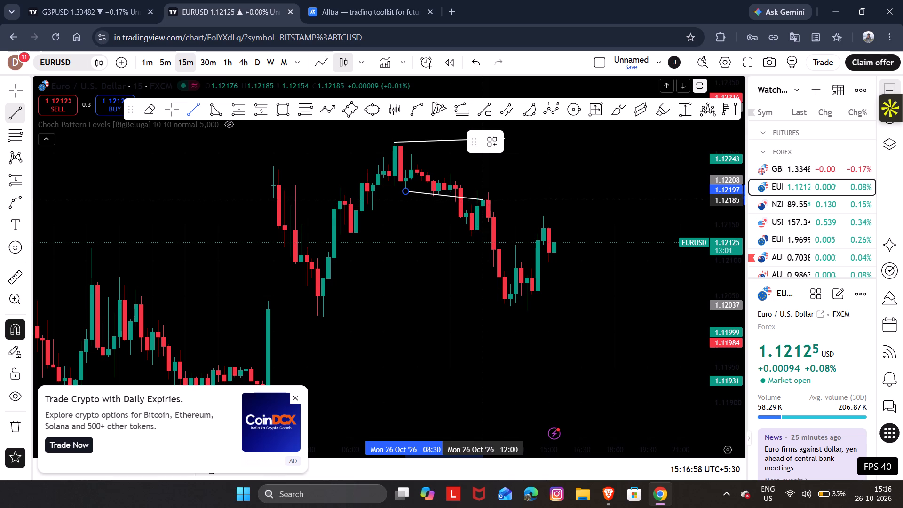
drag(482, 177, 466, 182)
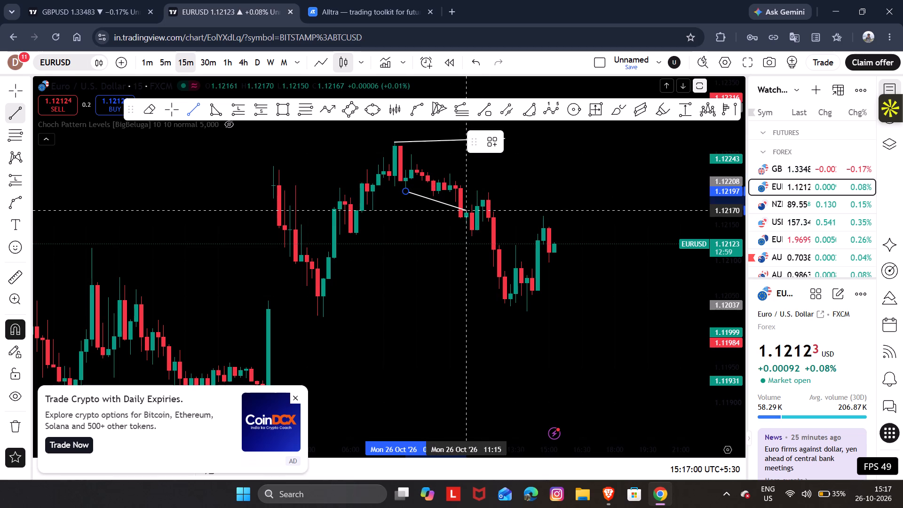
drag(466, 182, 442, 193)
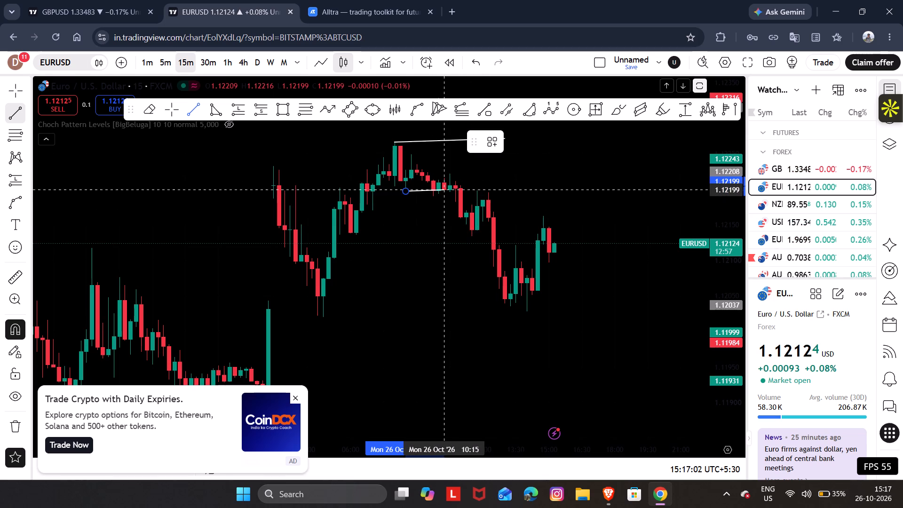
drag(442, 193, 458, 195)
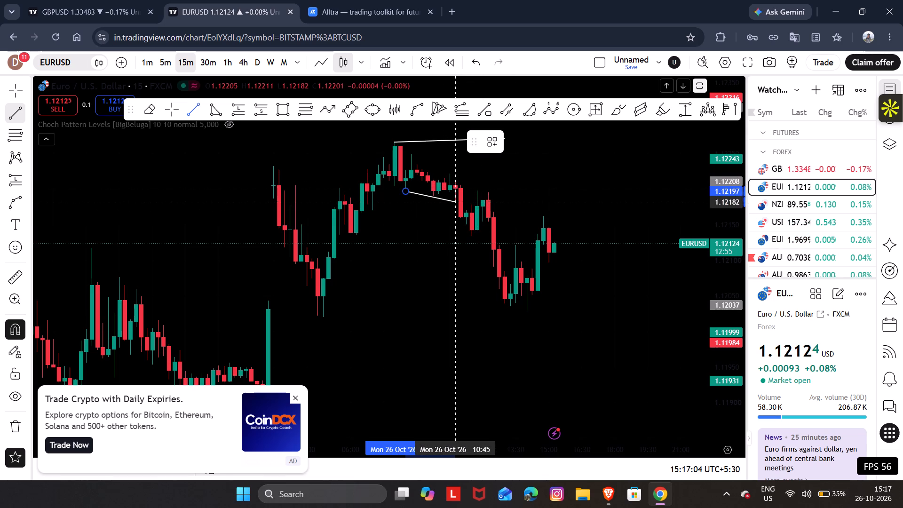
drag(458, 195, 486, 195)
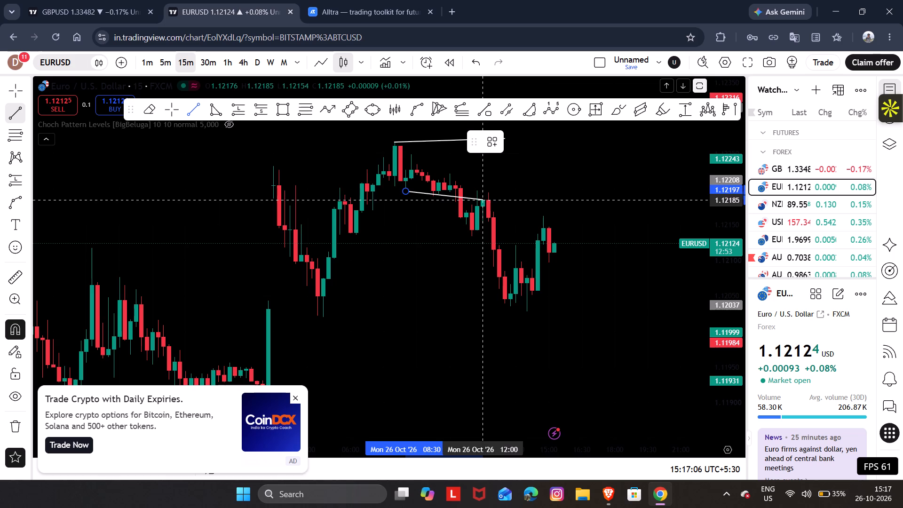
drag(486, 195, 493, 185)
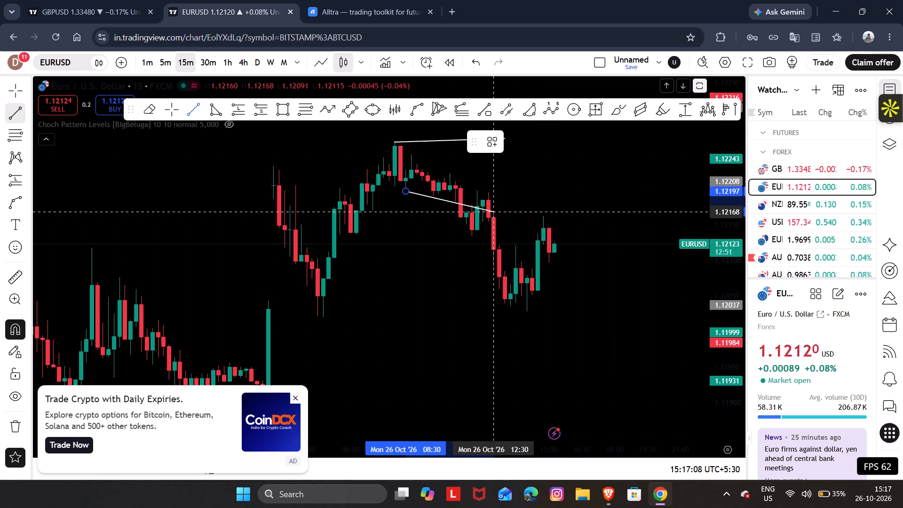
drag(493, 185, 505, 187)
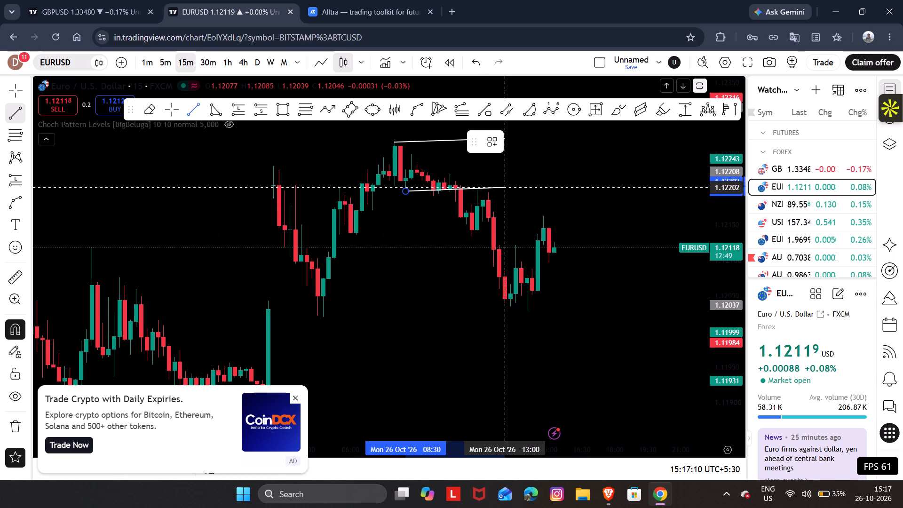
drag(505, 187, 509, 191)
click(509, 191)
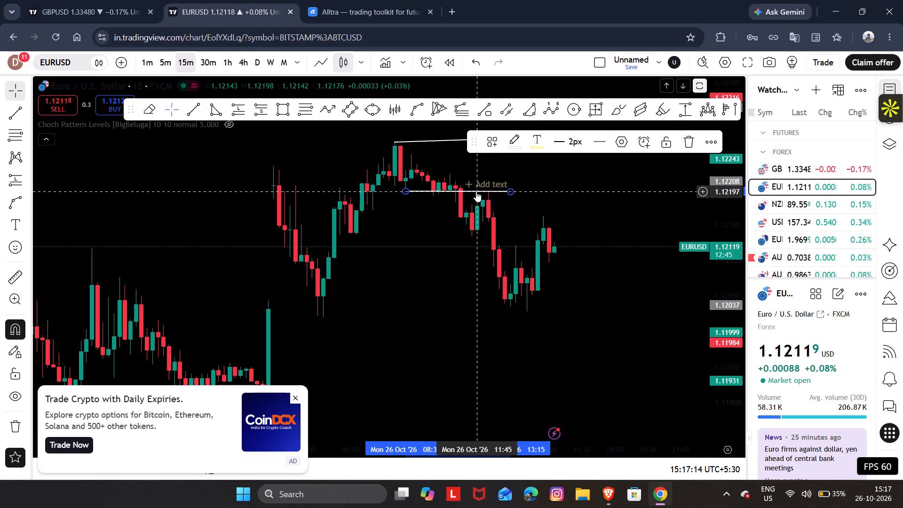
Duplicate the 1.12197 EURUSD trend line twice above the original, placing the lower copy at about 1.12214.
ctrl+drag(476, 191, 482, 177)
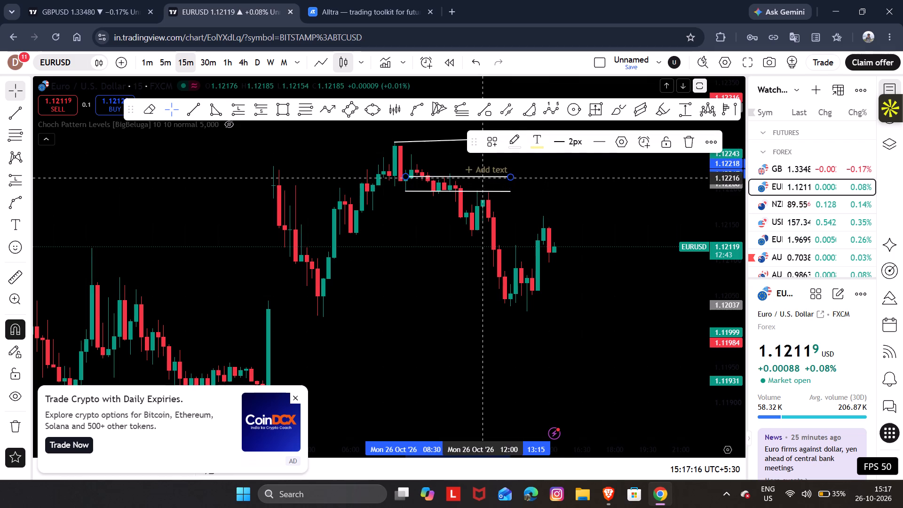
ctrl+drag(482, 177, 482, 172)
ctrl+drag(482, 172, 488, 181)
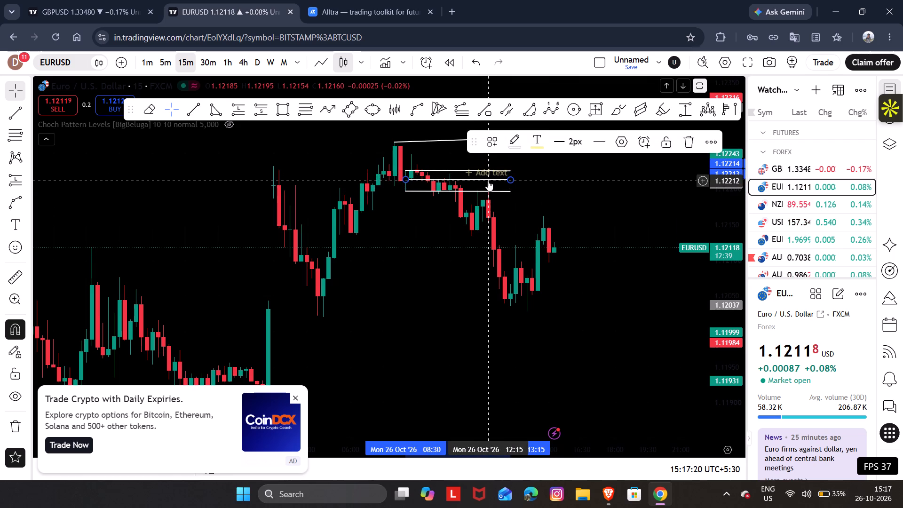
click(519, 198)
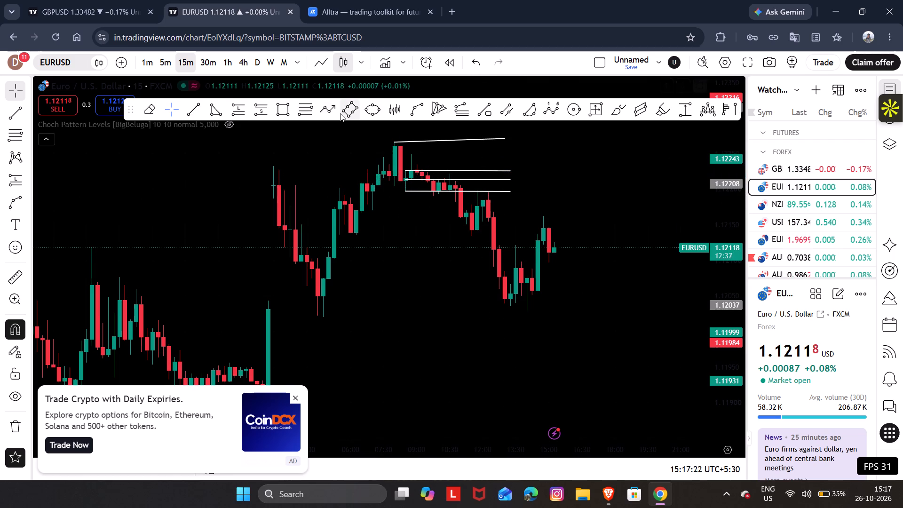
Draw a rectangle on EURUSD from 26 Oct 08:30 at about 1.12216 to just past 13:15 at about 1.12197.
click(278, 107)
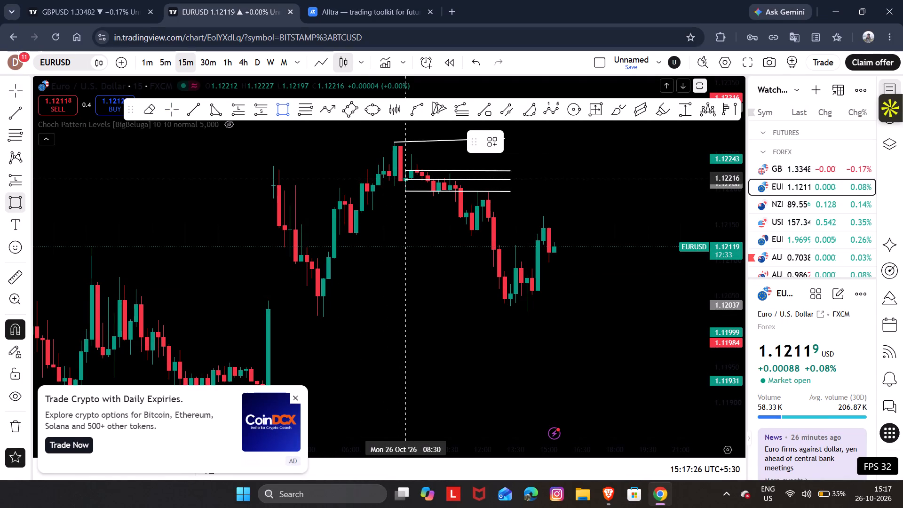
drag(407, 178, 407, 180)
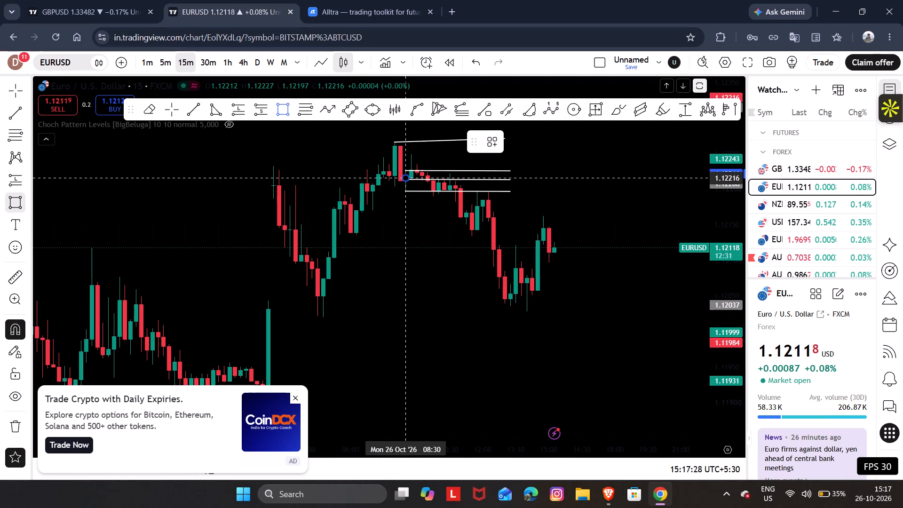
drag(407, 180, 461, 190)
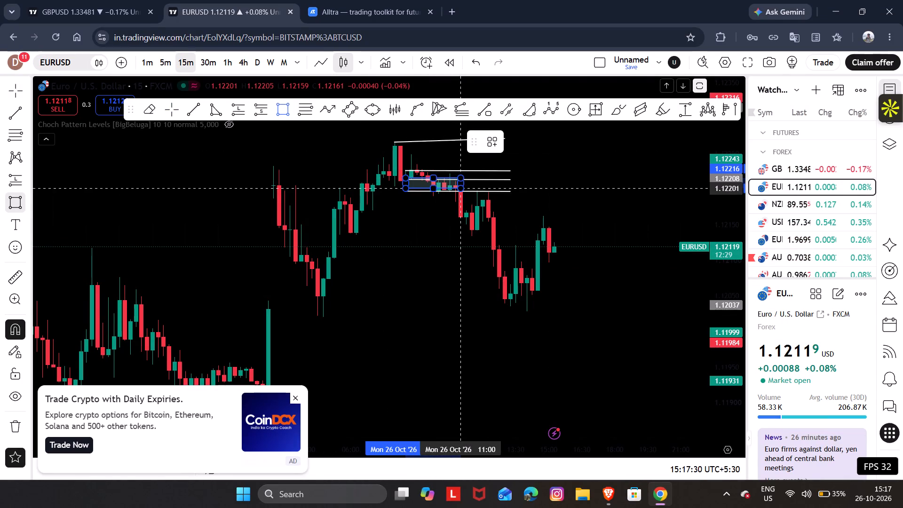
drag(461, 190, 496, 185)
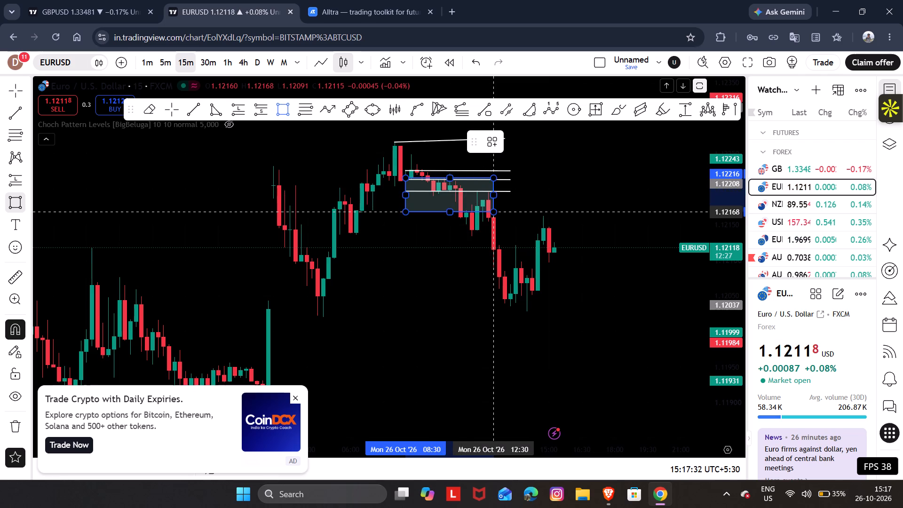
drag(496, 185, 509, 187)
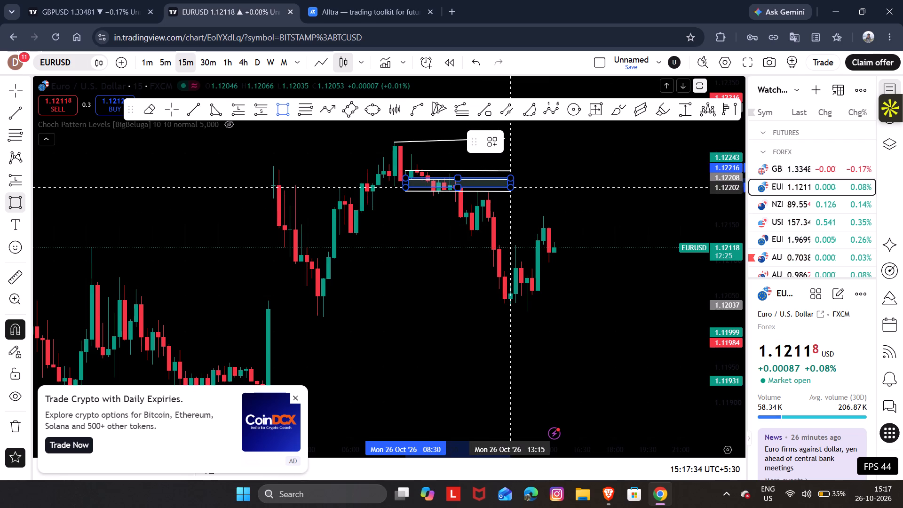
drag(509, 187, 512, 190)
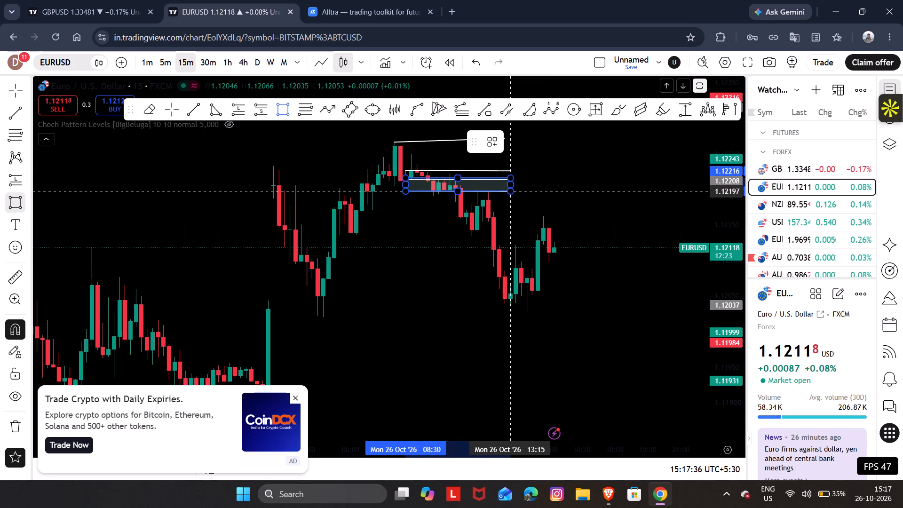
drag(512, 190, 516, 190)
click(516, 190)
click(573, 206)
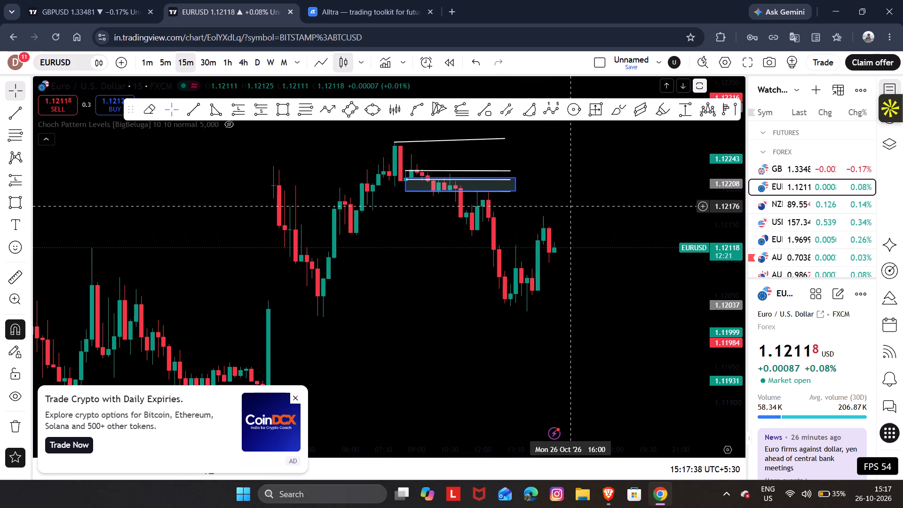
click(573, 206)
Switch the chart from EURUSD to the NZDJPY symbol in the watchlist.
drag(573, 206, 593, 237)
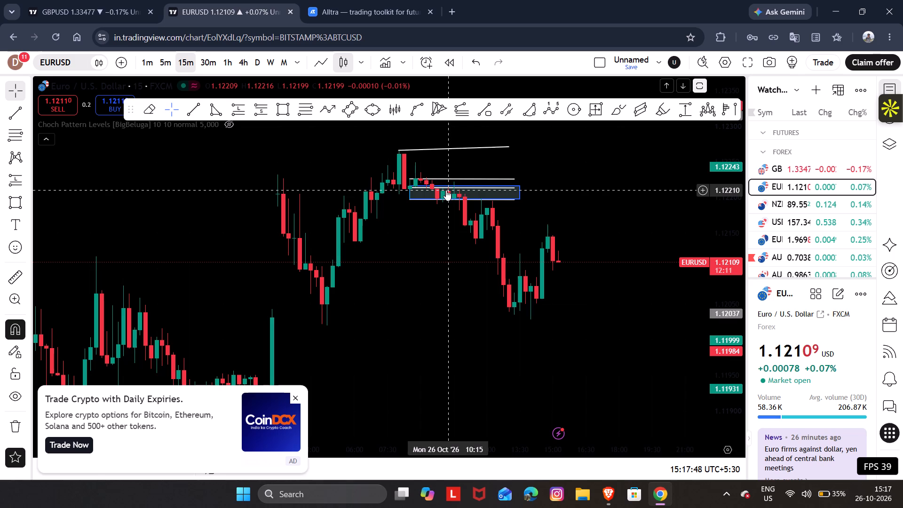
drag(528, 188, 519, 185)
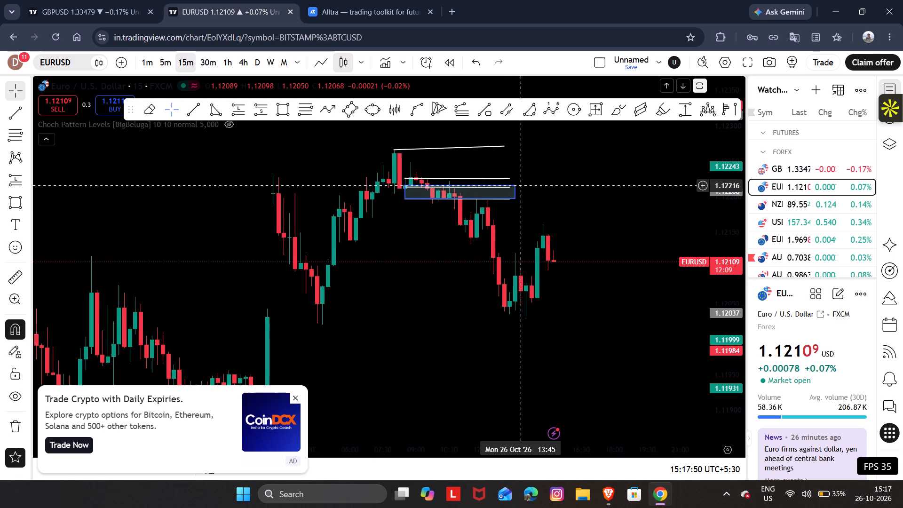
drag(519, 185, 516, 184)
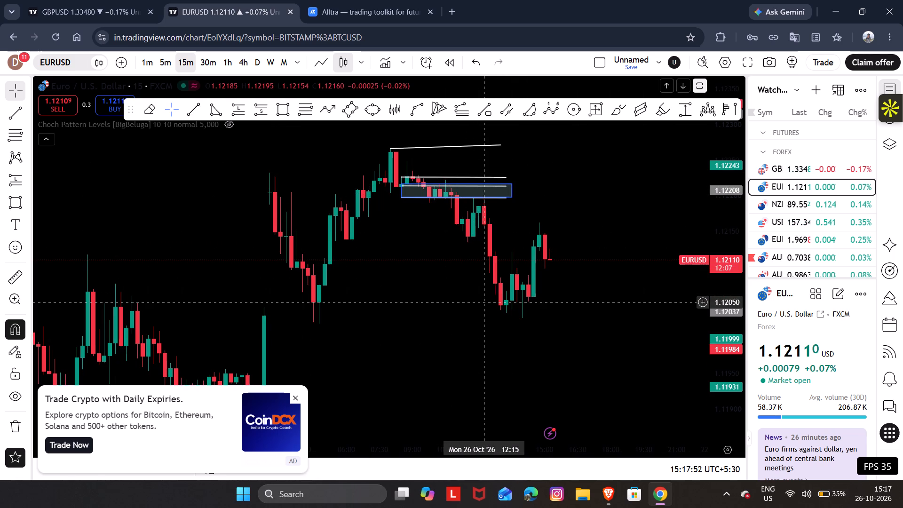
key(space)
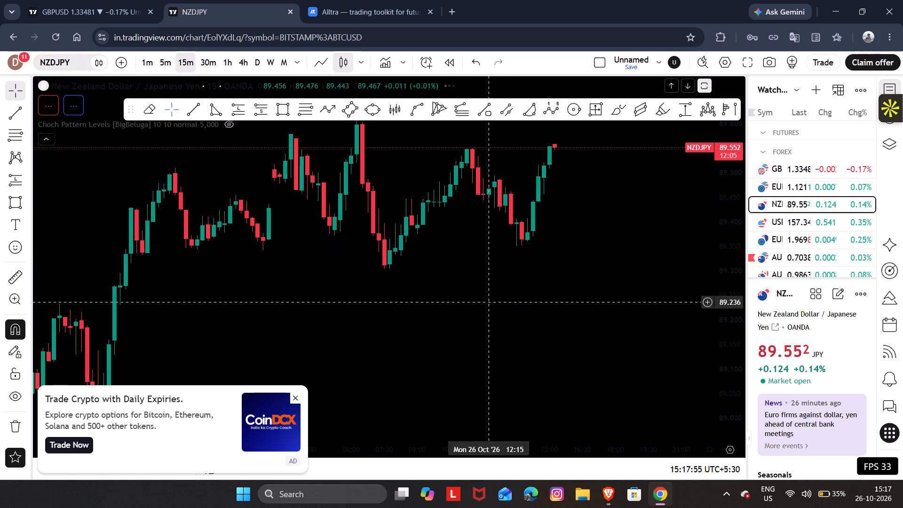
Draw a rectangle on NZDJPY from 26 Oct 07:15 at about 89.427 to 11:00 at about 89.347.
drag(414, 298, 389, 357)
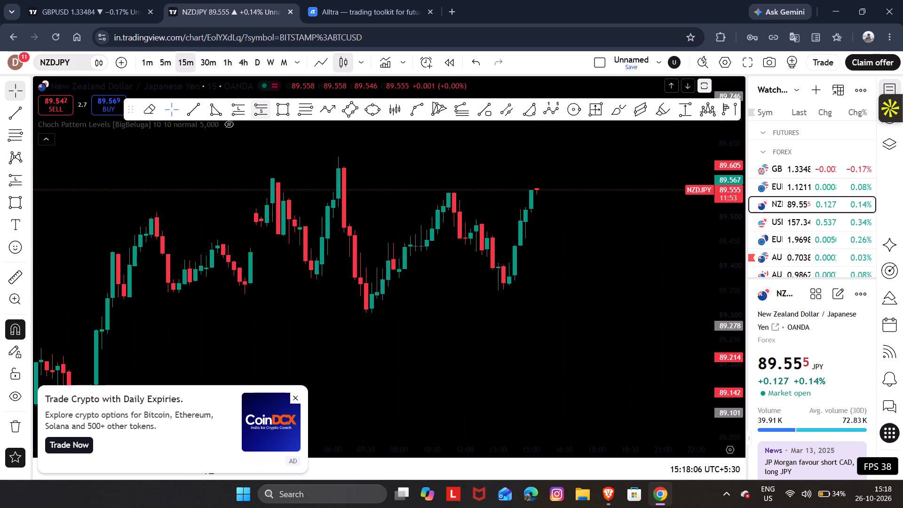
click(208, 101)
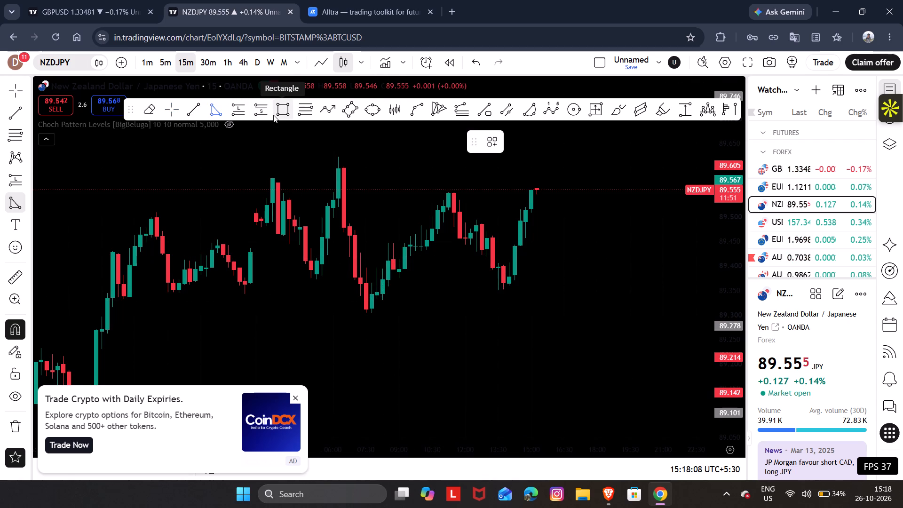
click(273, 115)
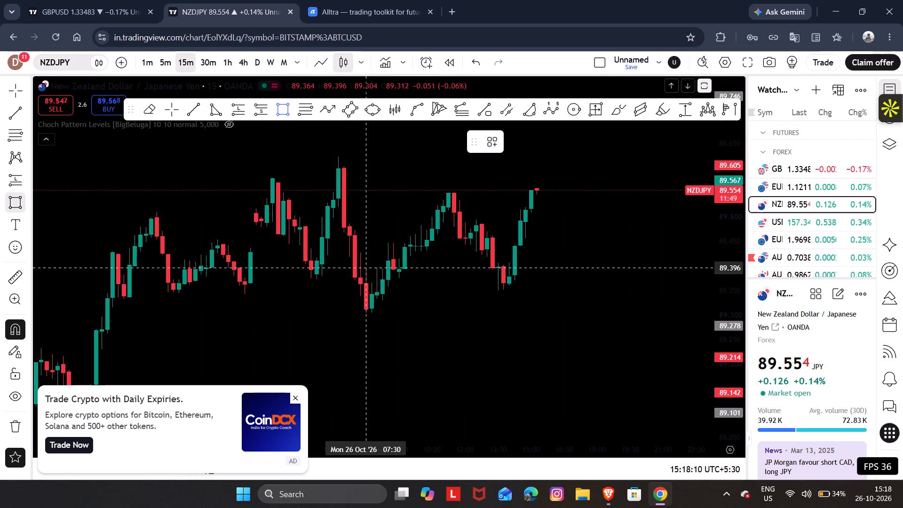
drag(362, 254, 378, 289)
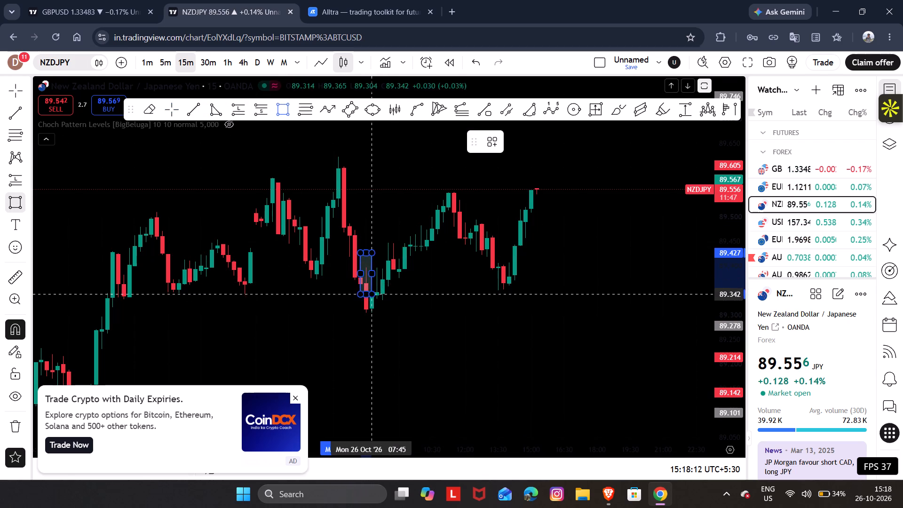
drag(378, 289, 435, 289)
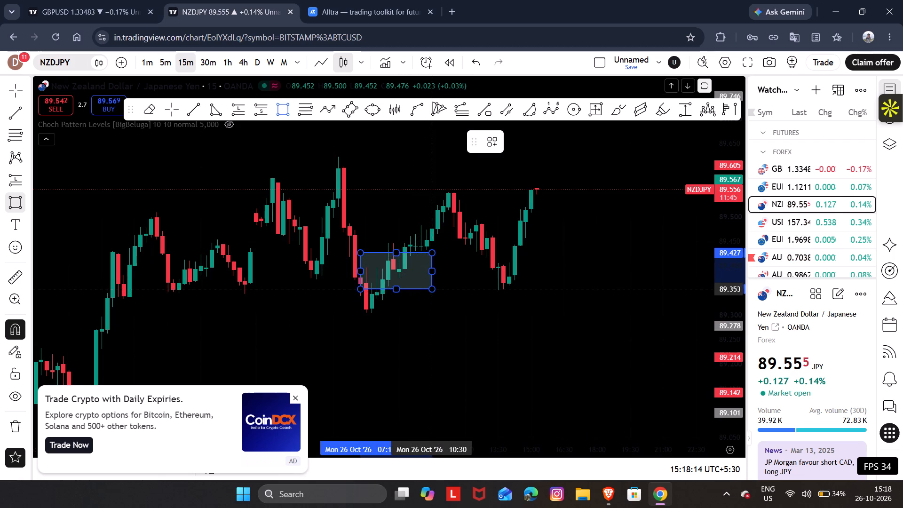
drag(435, 289, 443, 292)
click(443, 292)
click(449, 299)
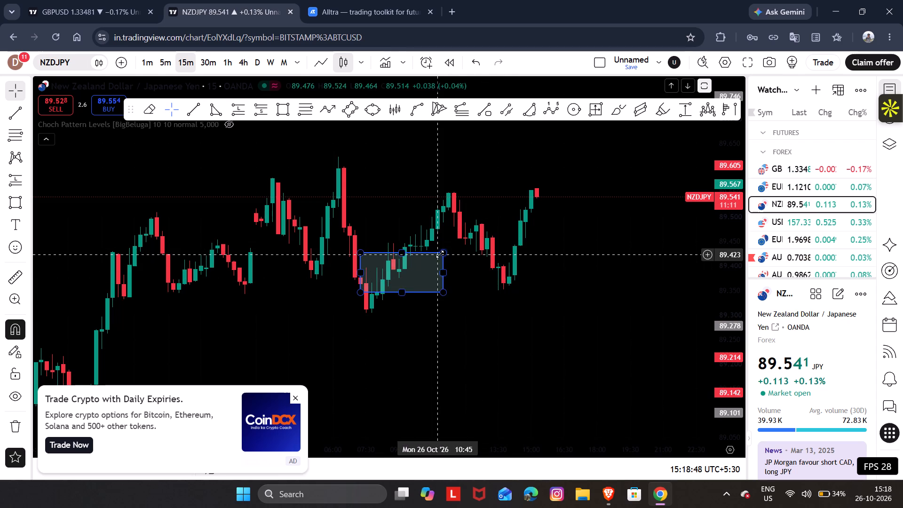
Resize the NZDJPY rectangle to span about 89.387 to 89.339 and extend its end to 26 Oct 15:30.
drag(403, 249, 408, 269)
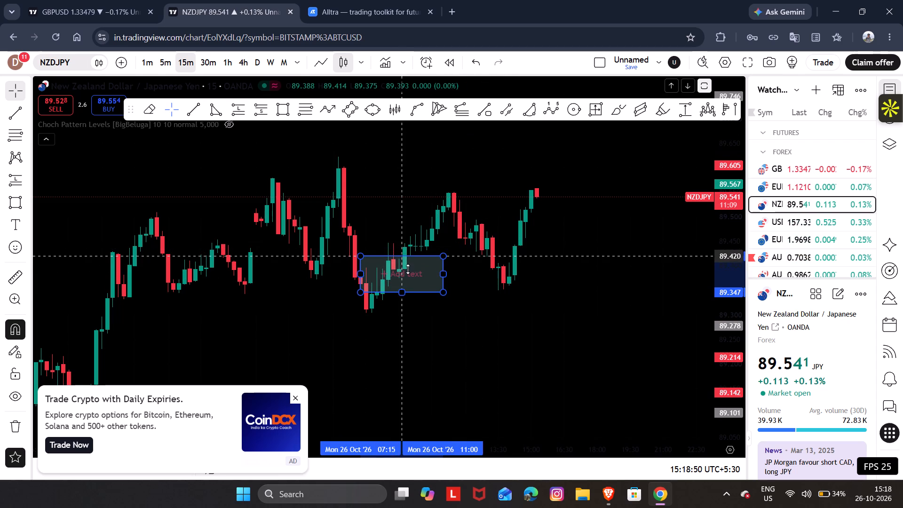
drag(408, 269, 408, 278)
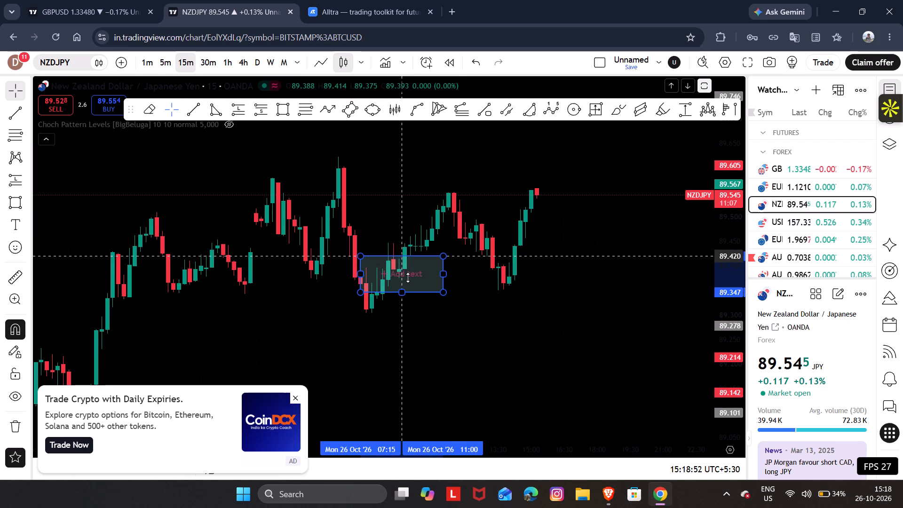
drag(408, 278, 405, 295)
click(414, 281)
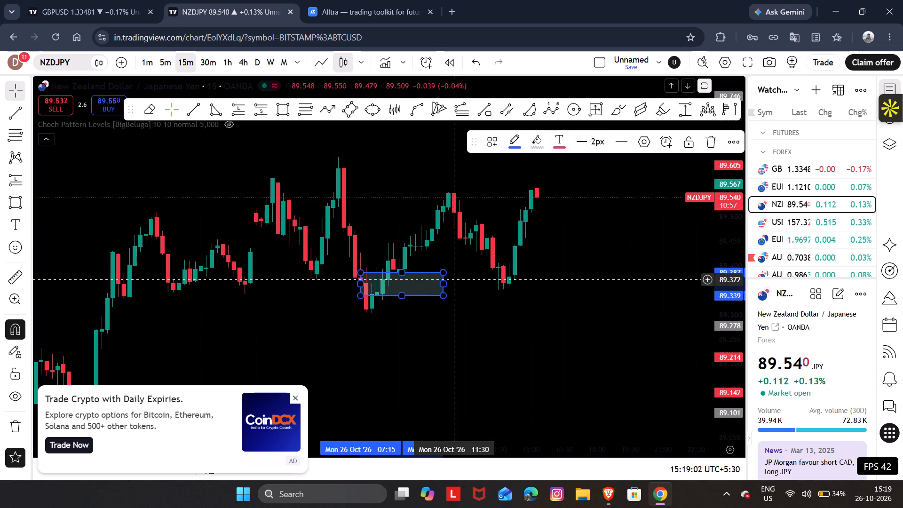
drag(440, 286, 539, 271)
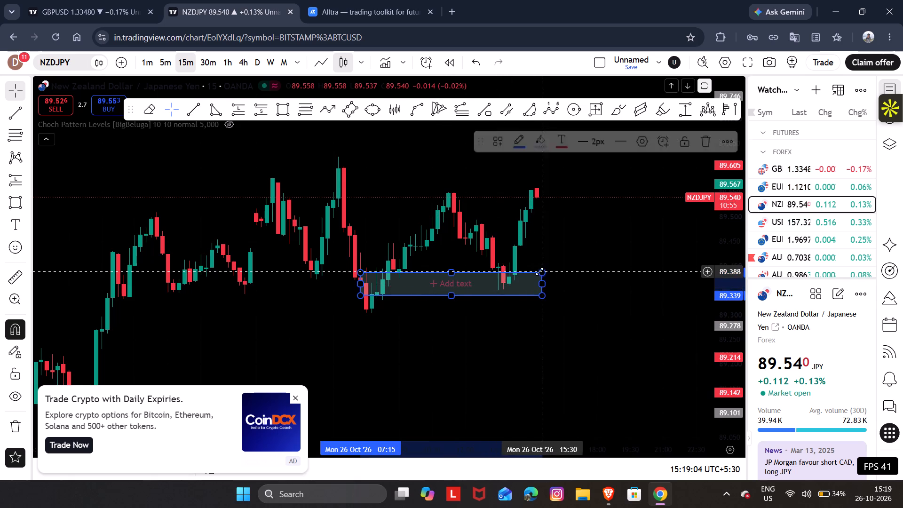
click(618, 289)
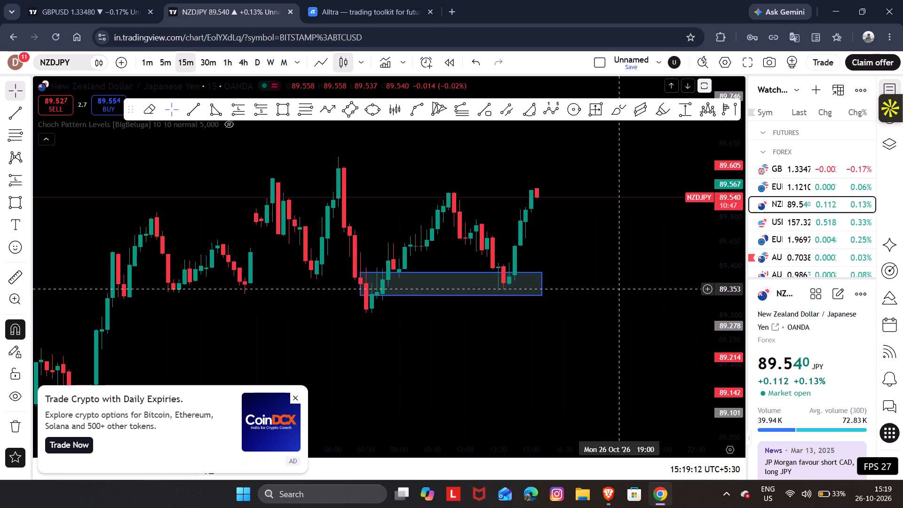
Reduce the height of the NZDJPY rectangle and shift it so its upper edge sits at about 89.376.
click(581, 339)
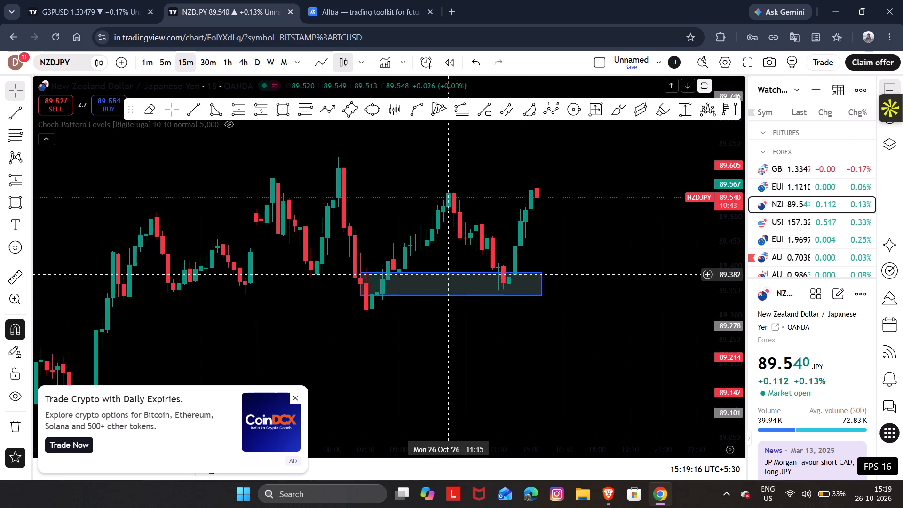
click(446, 271)
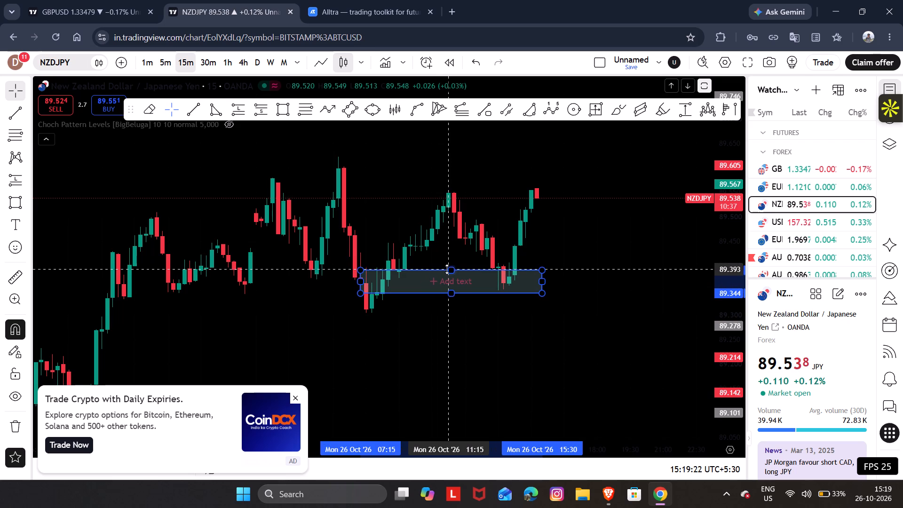
drag(447, 269, 447, 274)
click(594, 378)
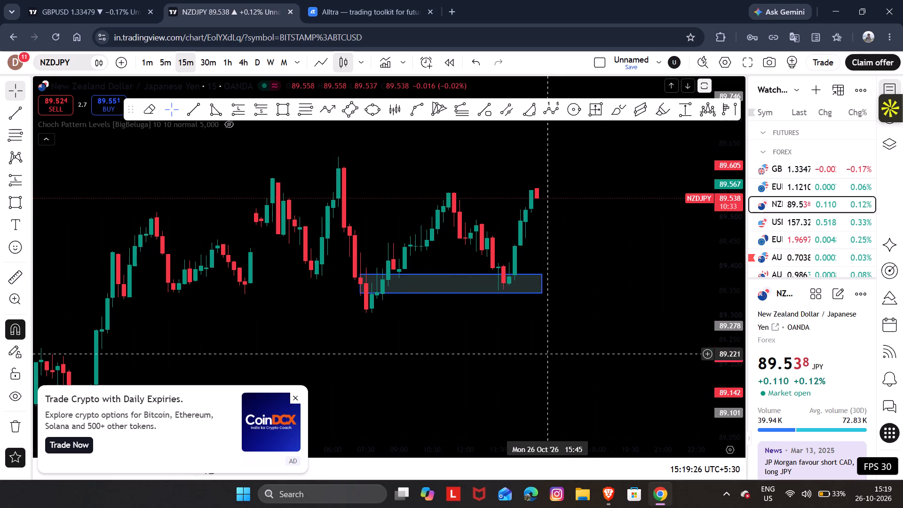
click(488, 295)
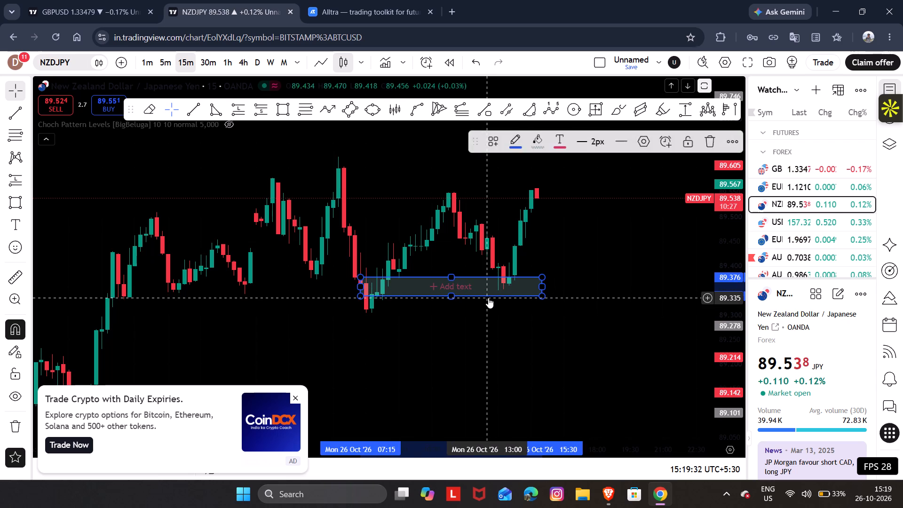
click(527, 325)
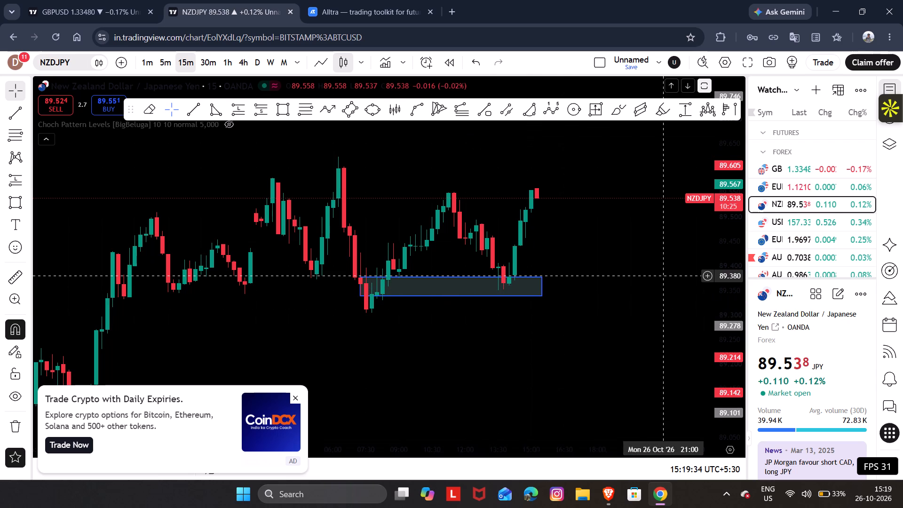
Examine NZDJPY on the 1-hour timeframe, looking at the price action before and around the rectangle.
drag(661, 276, 639, 299)
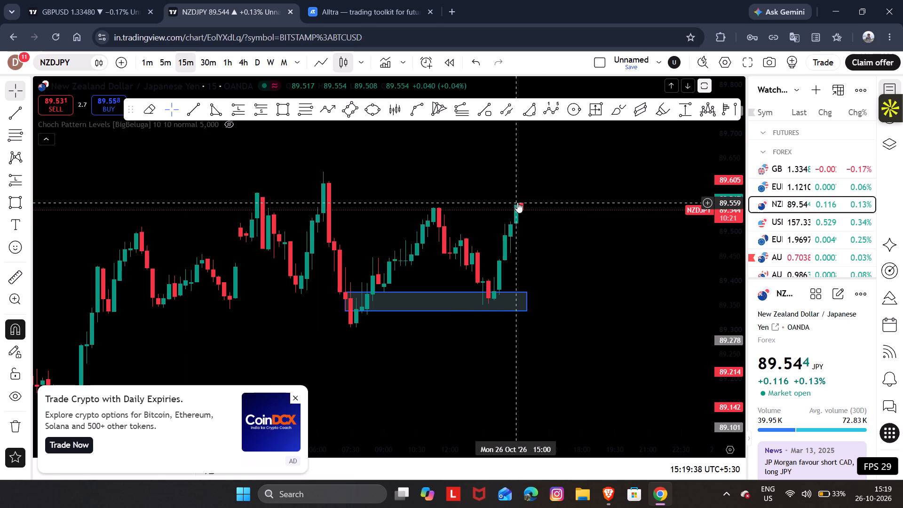
click(230, 64)
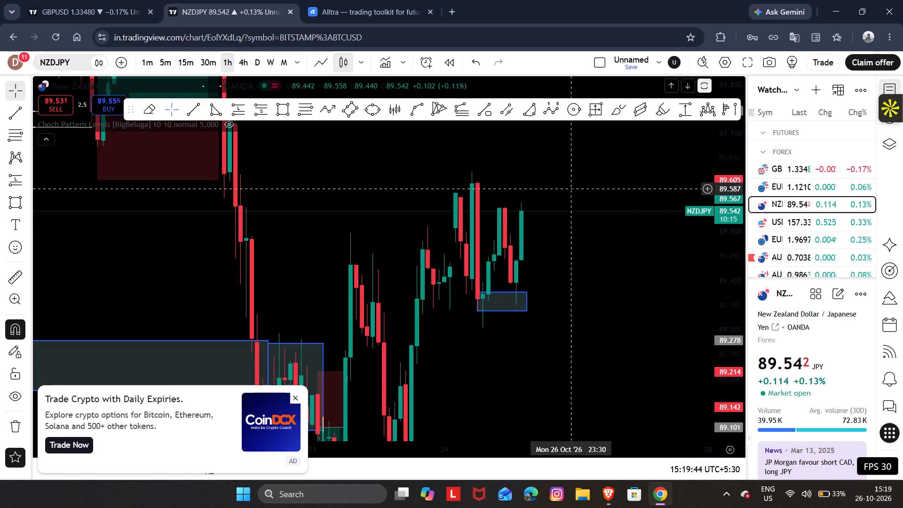
drag(656, 185, 670, 185)
click(670, 185)
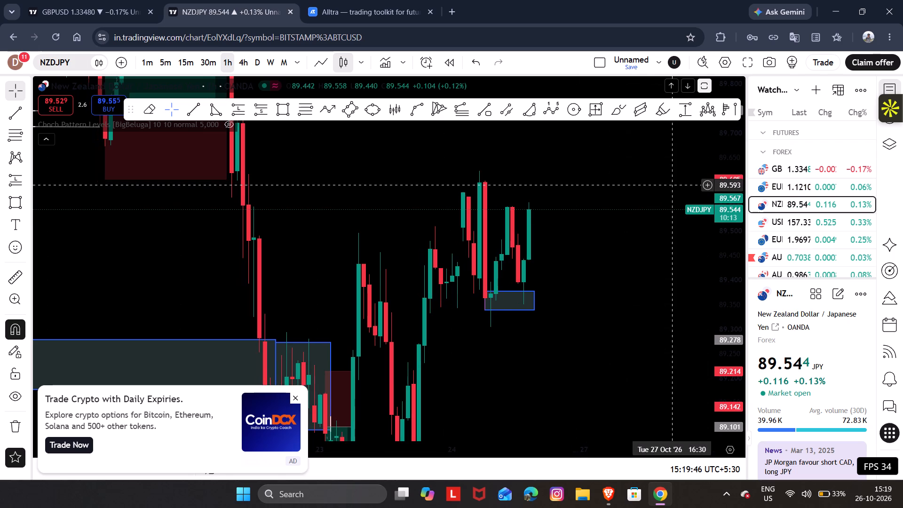
drag(710, 179, 689, 274)
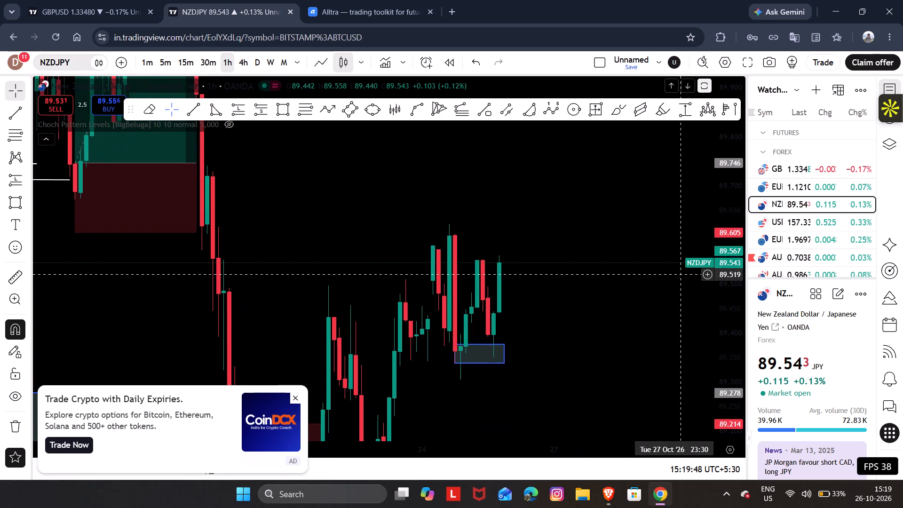
drag(709, 214, 717, 411)
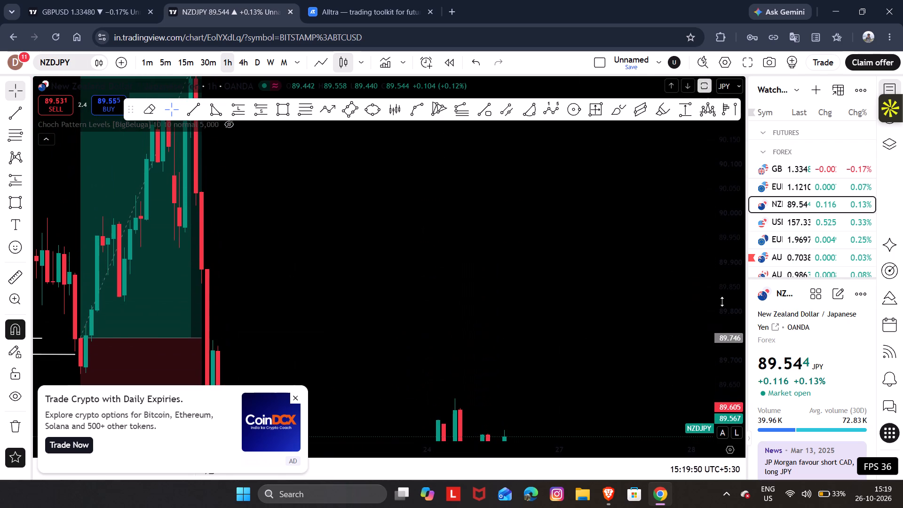
drag(723, 279, 722, 341)
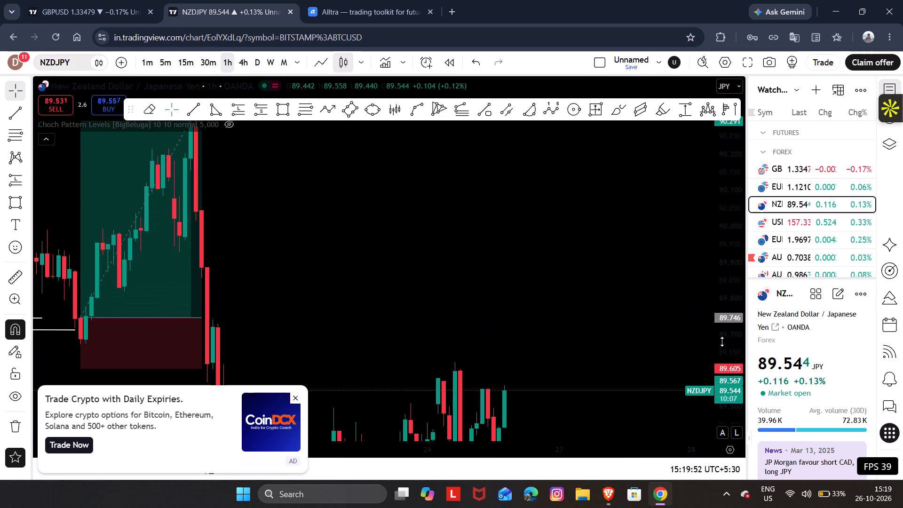
drag(722, 341, 721, 341)
drag(623, 490, 567, 308)
drag(567, 308, 496, 147)
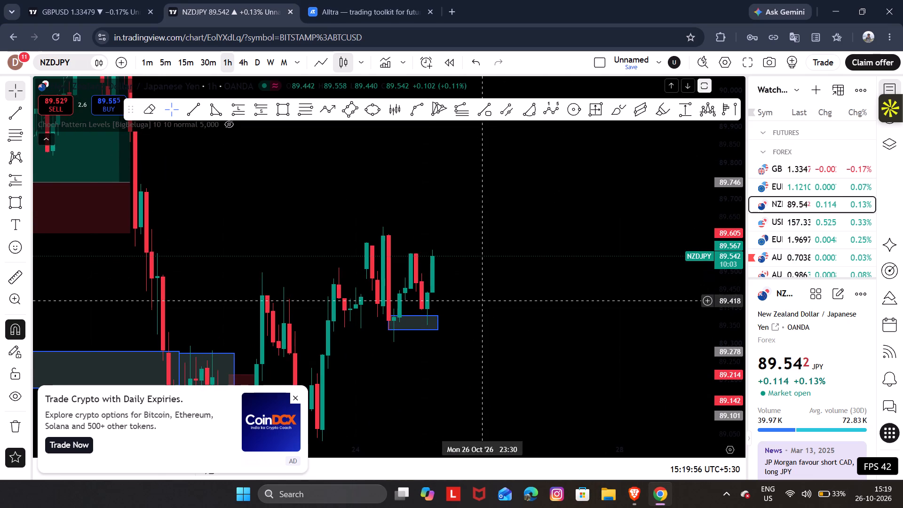
Check the NZDJPY rectangle on the 30-minute timeframe, and switch the chart back to 15 minutes.
click(202, 65)
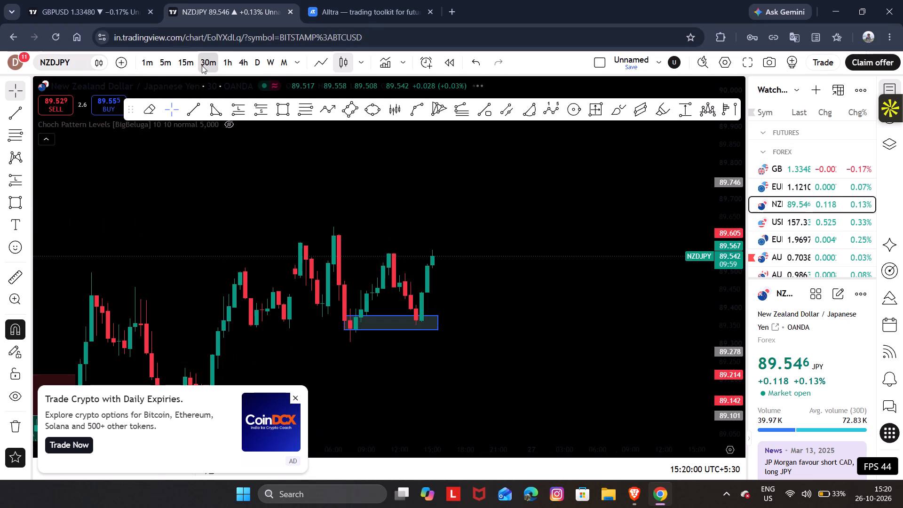
click(176, 63)
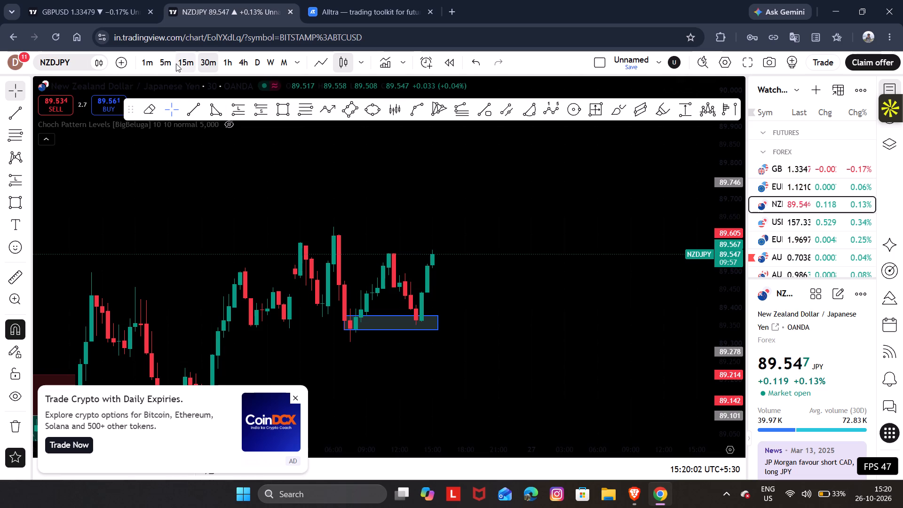